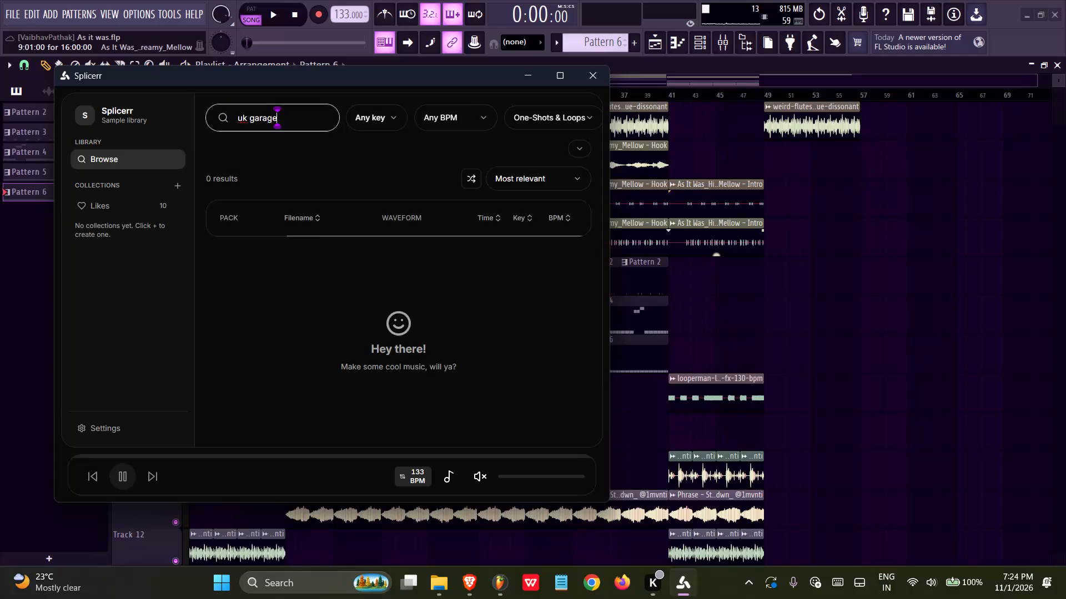
Search the sample library for uk garage and filter the results to loops.
key("Return")
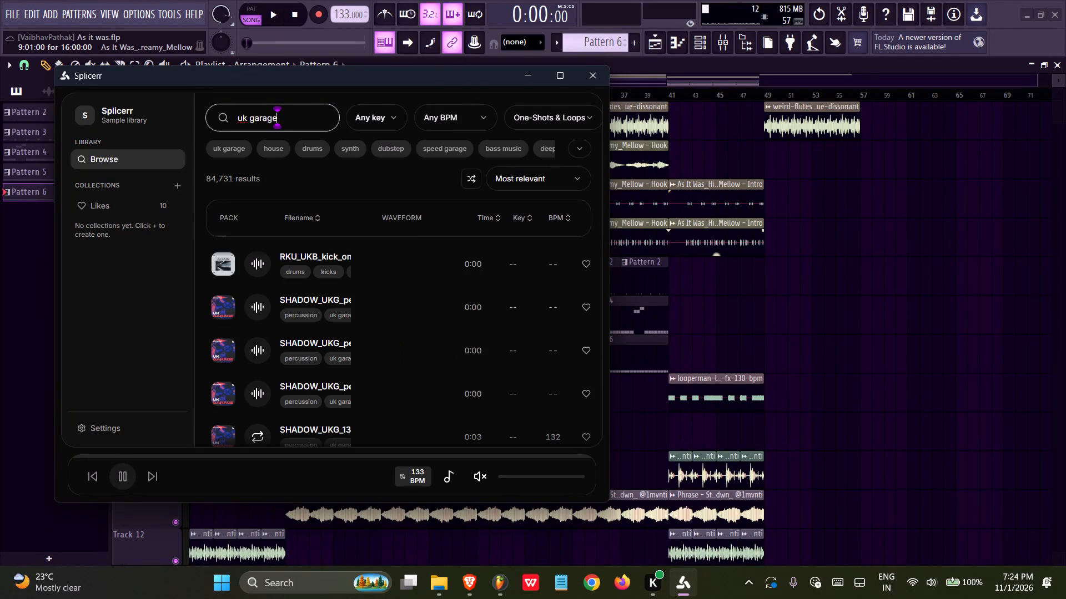
left_click(550, 120)
left_click(530, 180)
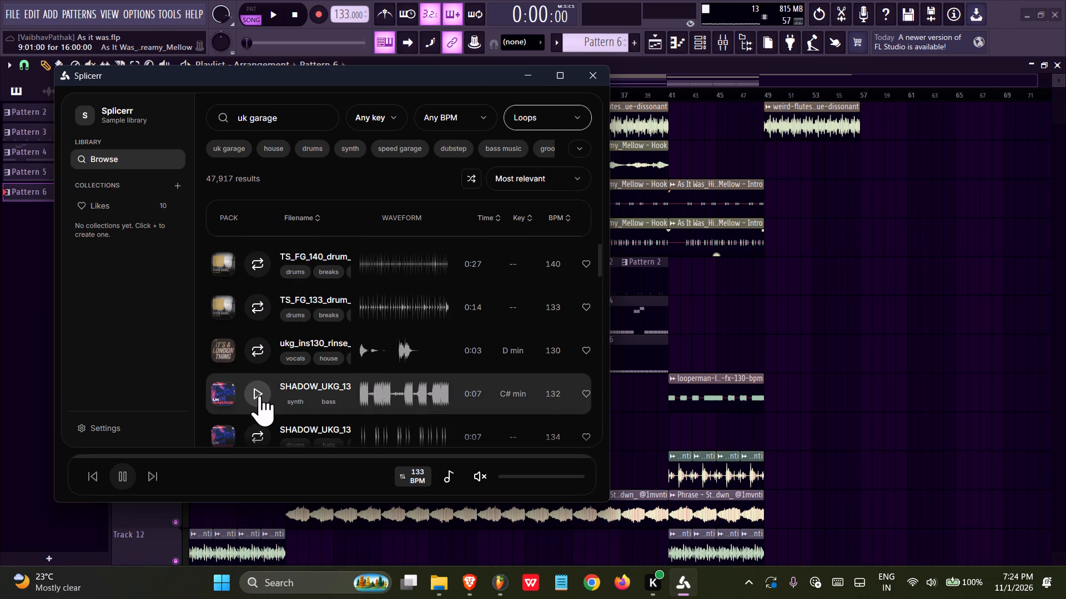
In FL Studio, select the empty Pattern 9 and solo Track 14 in the playlist.
right_click(705, 287)
left_click(256, 0)
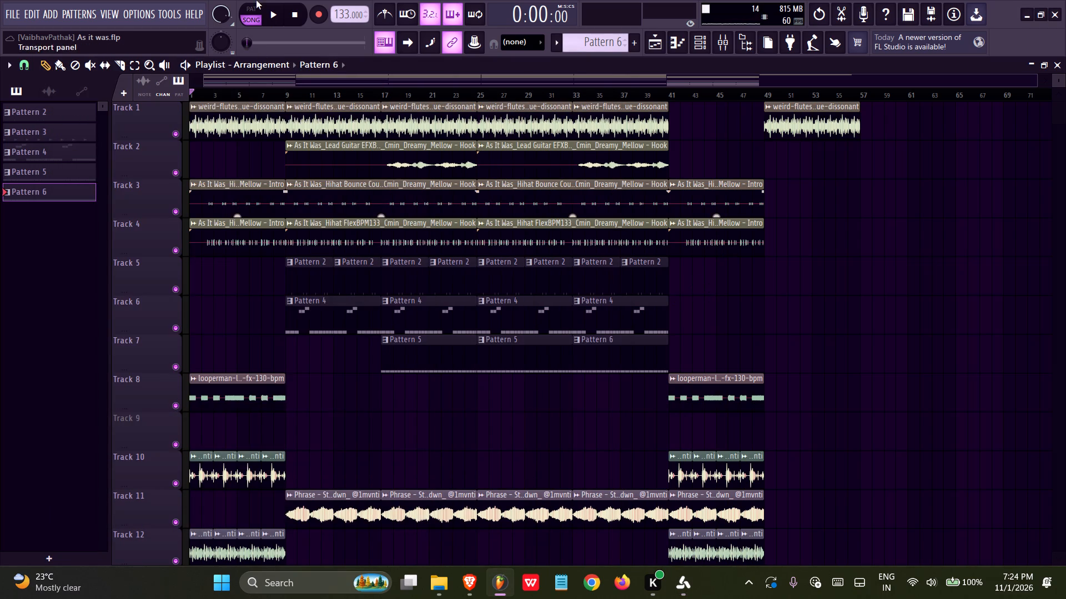
left_click(261, 8)
scroll(599, 50, "up", 3)
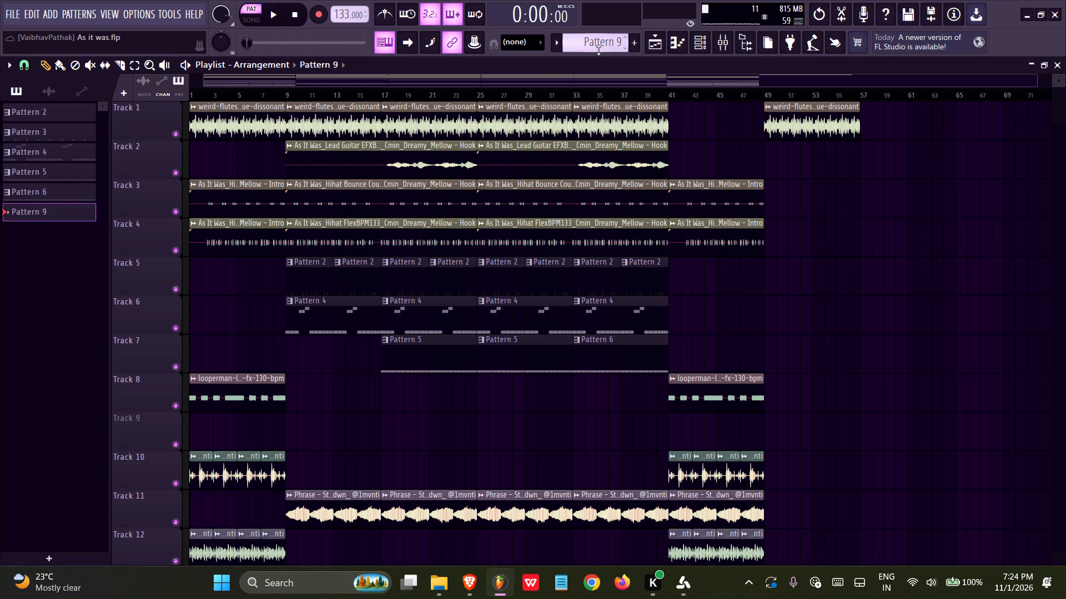
scroll(224, 212, "down", 5)
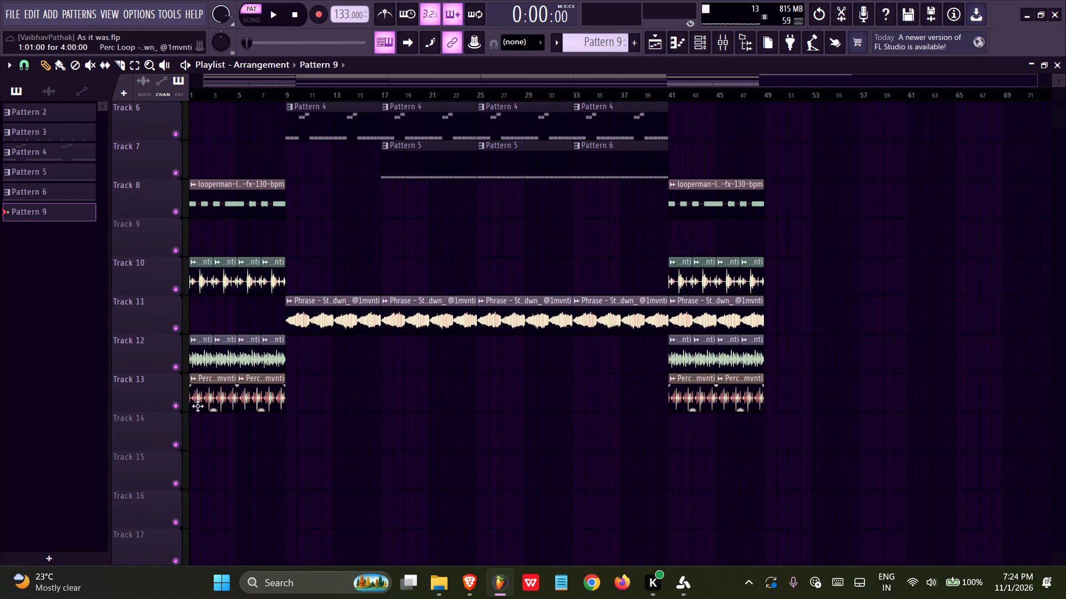
left_click(177, 445, "ctrl")
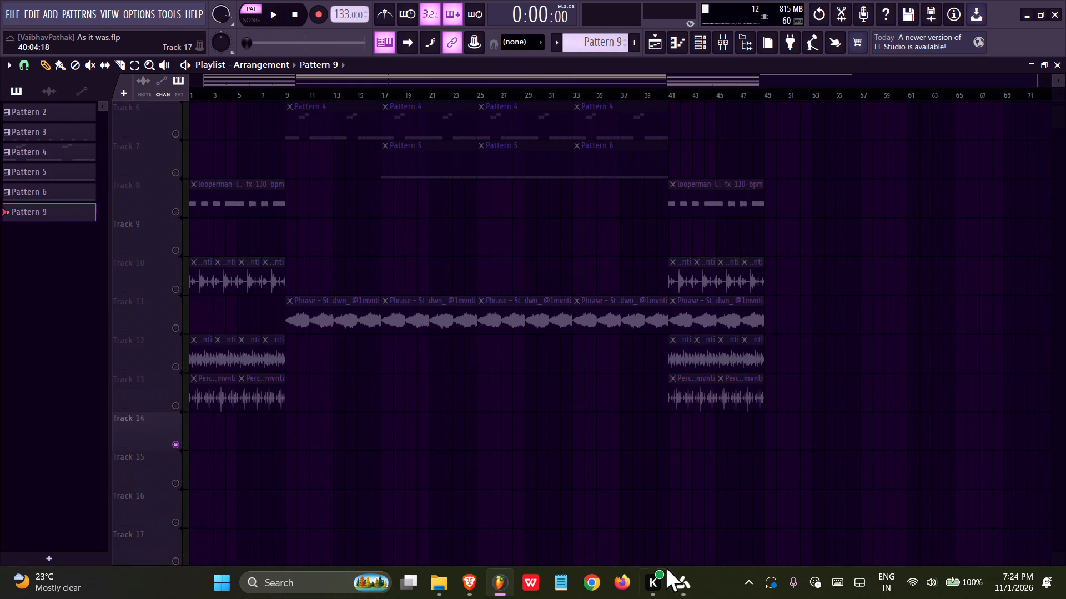
Preview the SHADOW_UKG_132 bass synth loop in Splicerr with FL Studio playing in song mode.
left_click(679, 573)
left_click(239, 22)
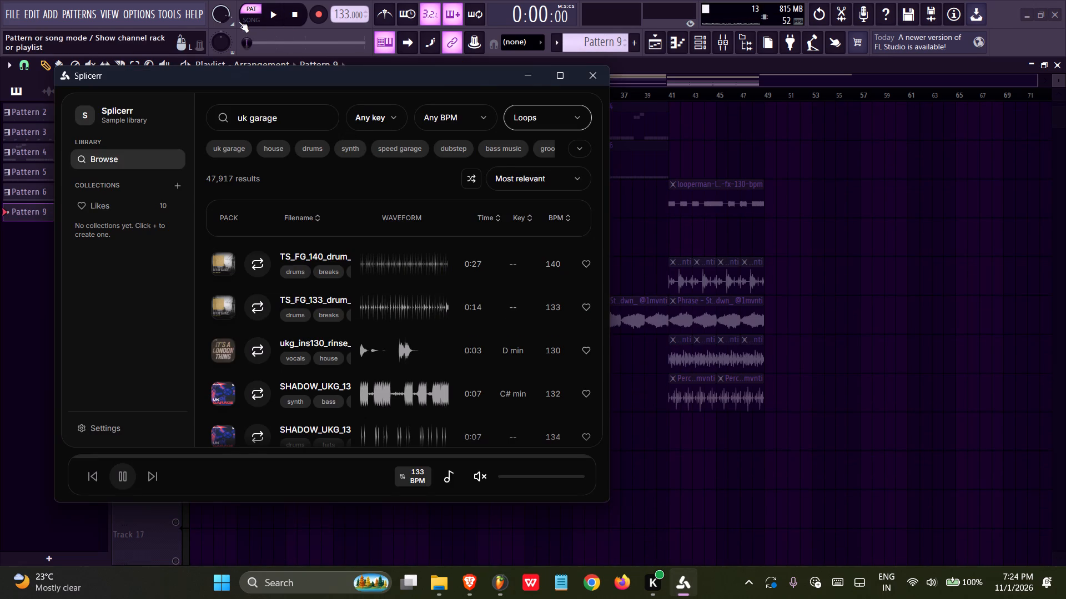
left_click(269, 13)
left_click(683, 593)
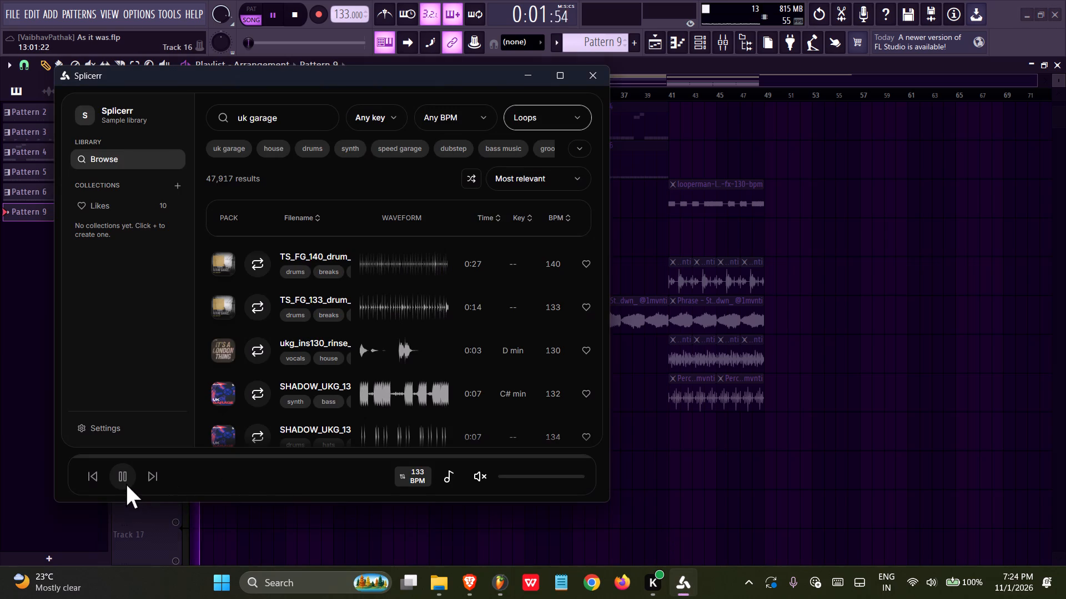
left_click(253, 397)
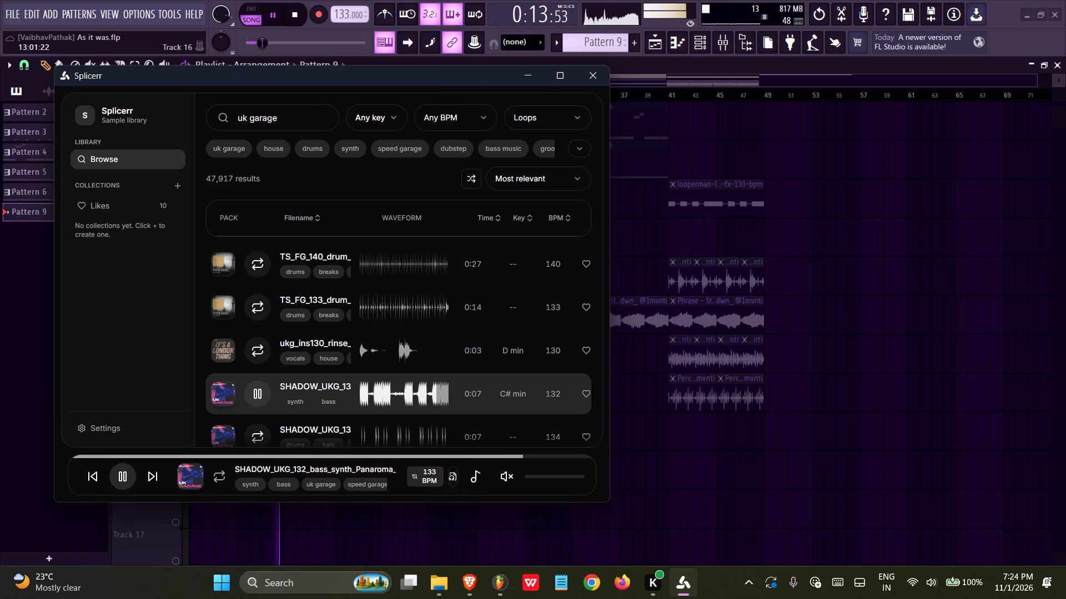
Place the SHADOW_UKG_132 bass synth loop from Splicerr on Track 14 of the playlist, starting exactly at bar 41.
left_click_drag(451, 475, 673, 438)
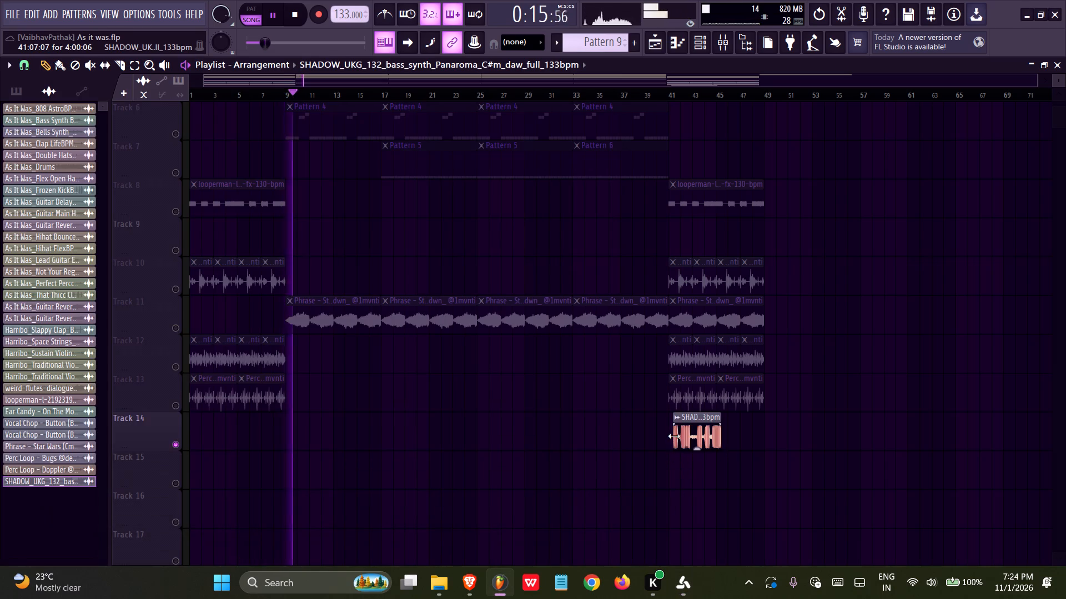
scroll(683, 454, "up", 15, "ctrl")
left_click_drag(703, 432, 678, 432)
key("space")
scroll(657, 447, "up", 20, "ctrl")
scroll(657, 447, "up", 7, "ctrl")
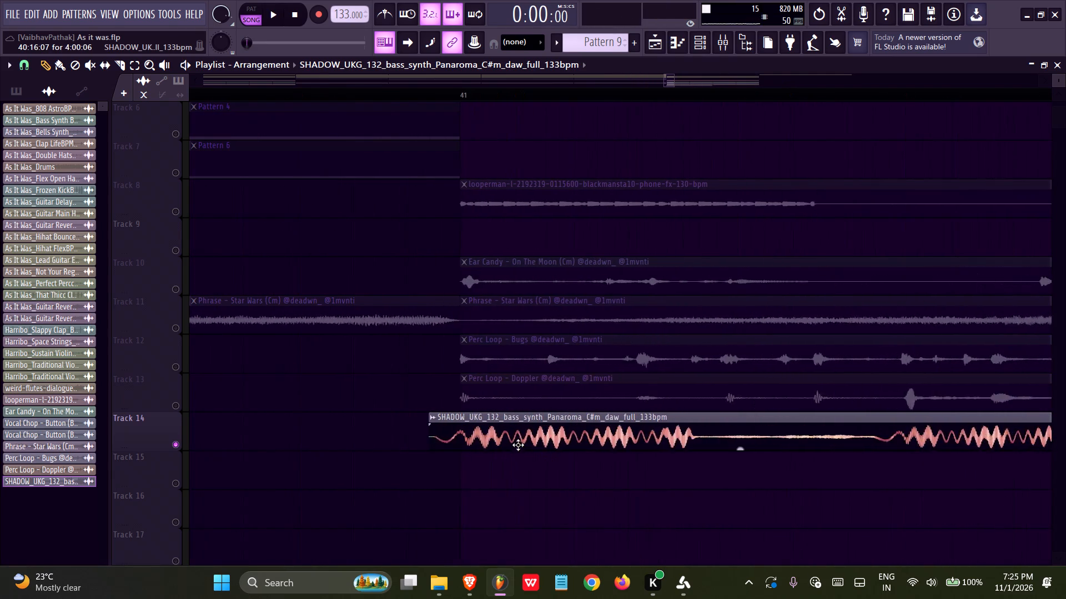
left_click_drag(516, 432, 557, 442)
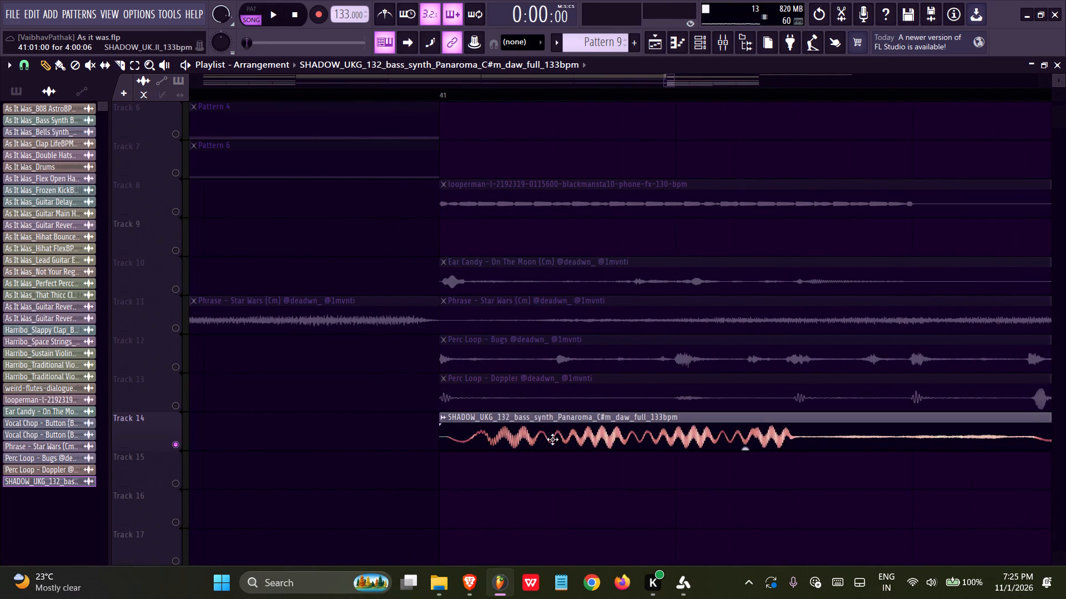
Adjust the bass clip in its channel settings and save the project.
double_click(552, 439)
left_click_drag(344, 312, 338, 328)
right_click(607, 475)
scroll(607, 475, "down", 20, "ctrl")
scroll(607, 475, "down", 3, "ctrl")
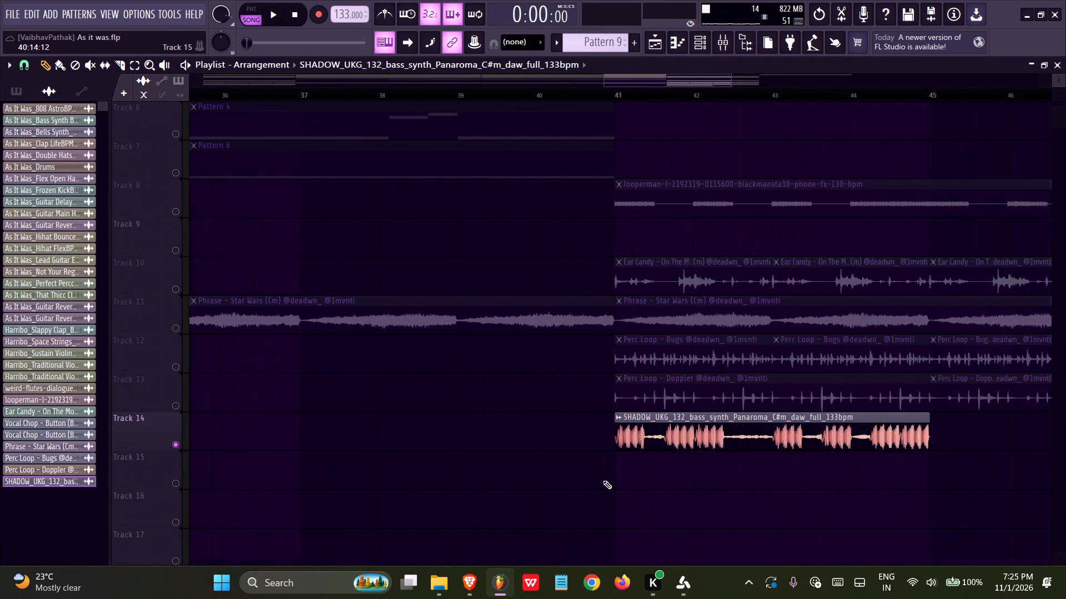
scroll(603, 480, "down", 15, "ctrl")
key("ctrl+s")
Duplicate the bass clip three times along Track 14 and erase the clips before bar 49, keeping those at bars 49 and 53.
scroll(479, 417, "up", 5)
scroll(449, 367, "down", 5)
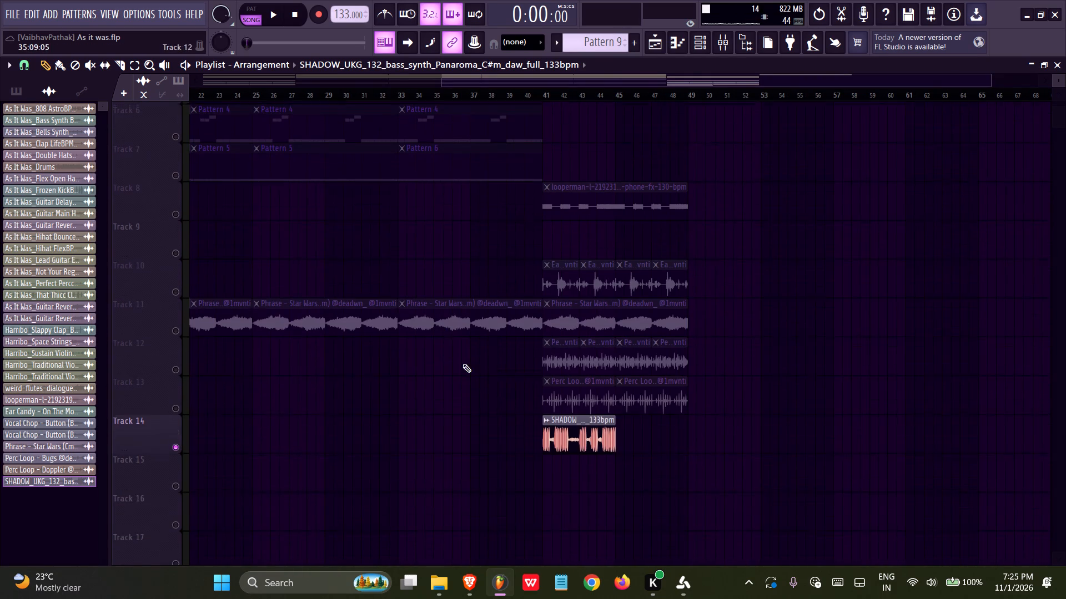
left_click_drag(640, 426, 554, 424, "ctrl")
key("ctrl+b")
key("ctrl+b")
key("ctrl+b")
right_click_drag(662, 434, 534, 422)
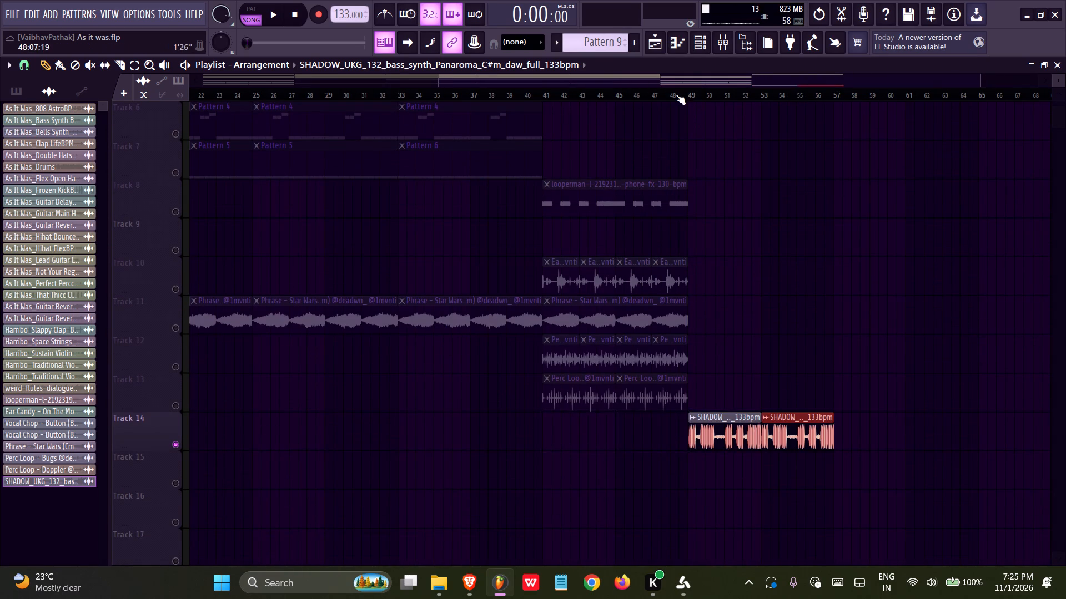
With the song playing, browse the Splicerr UK garage loops and preview the SHADOW_UKG_135 melodic keys and SHADOW_UKG_130 drums loops.
left_click(676, 573)
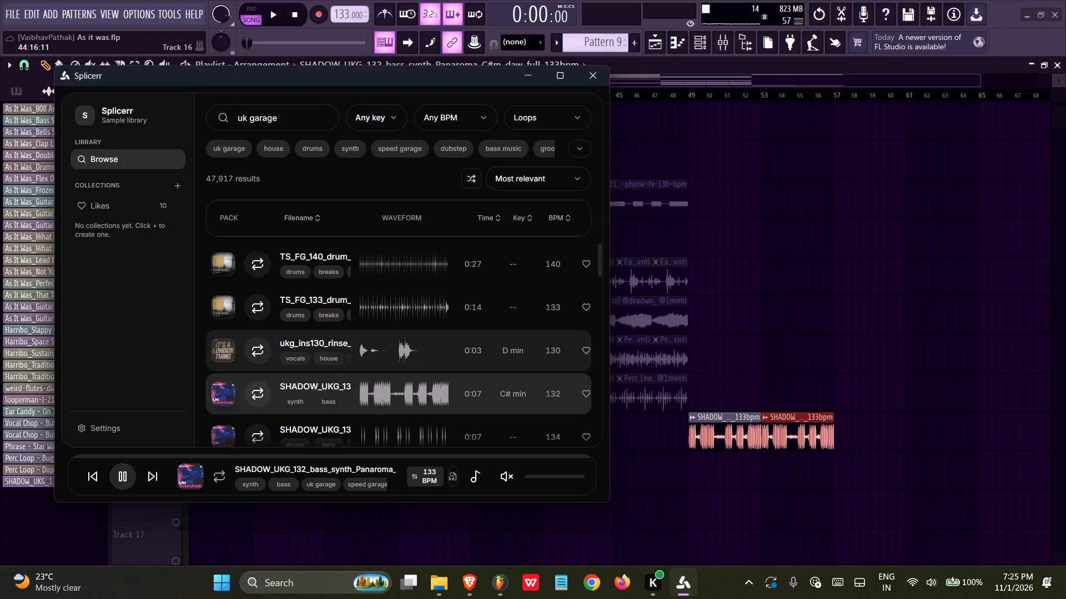
scroll(316, 311, "down", 3)
left_click(273, 23)
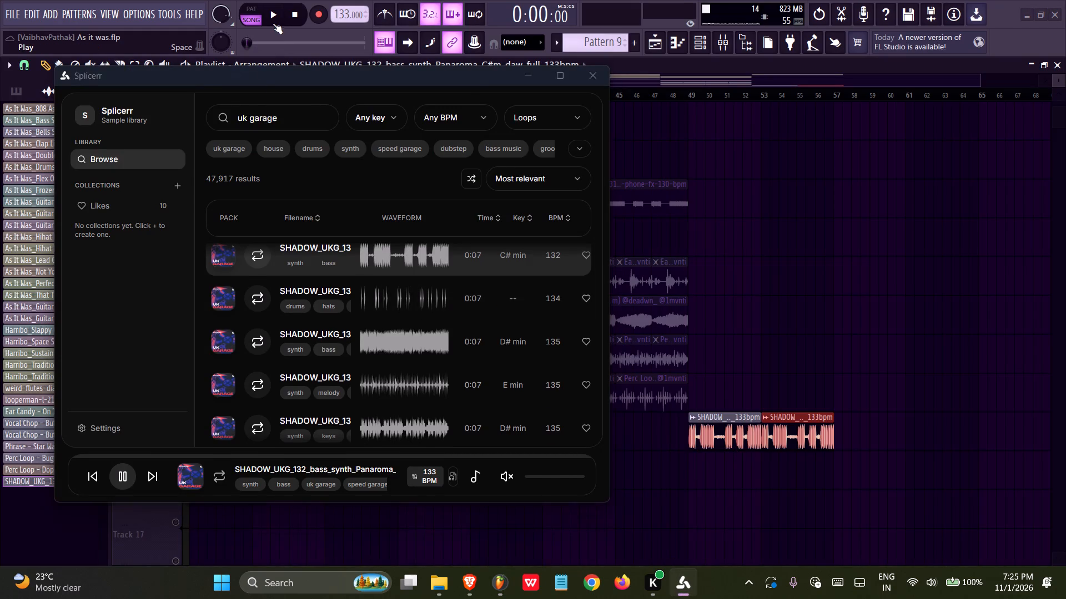
left_click(672, 577)
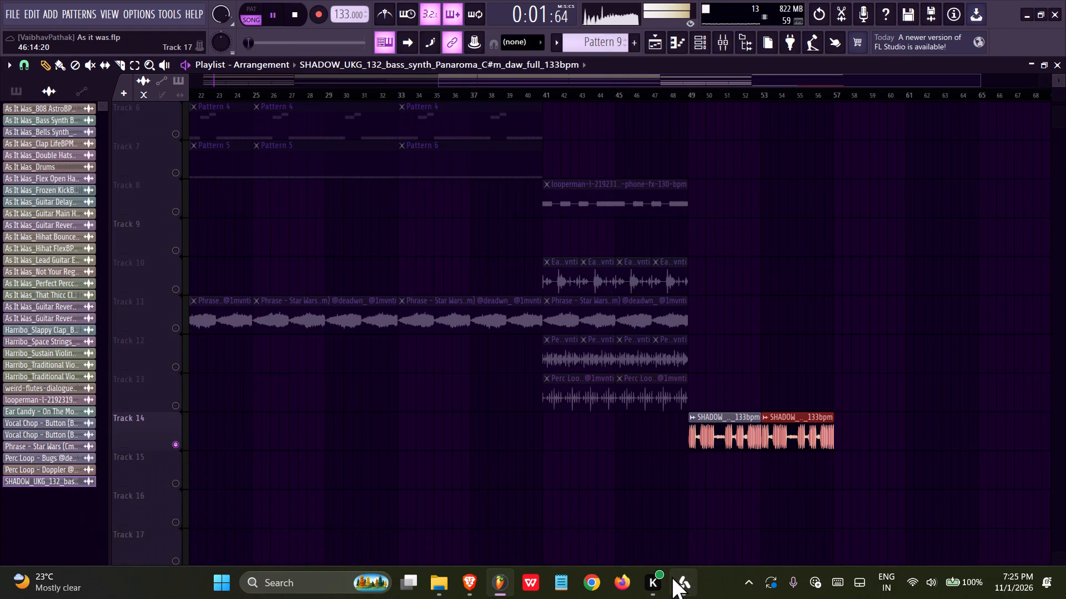
left_click(254, 429)
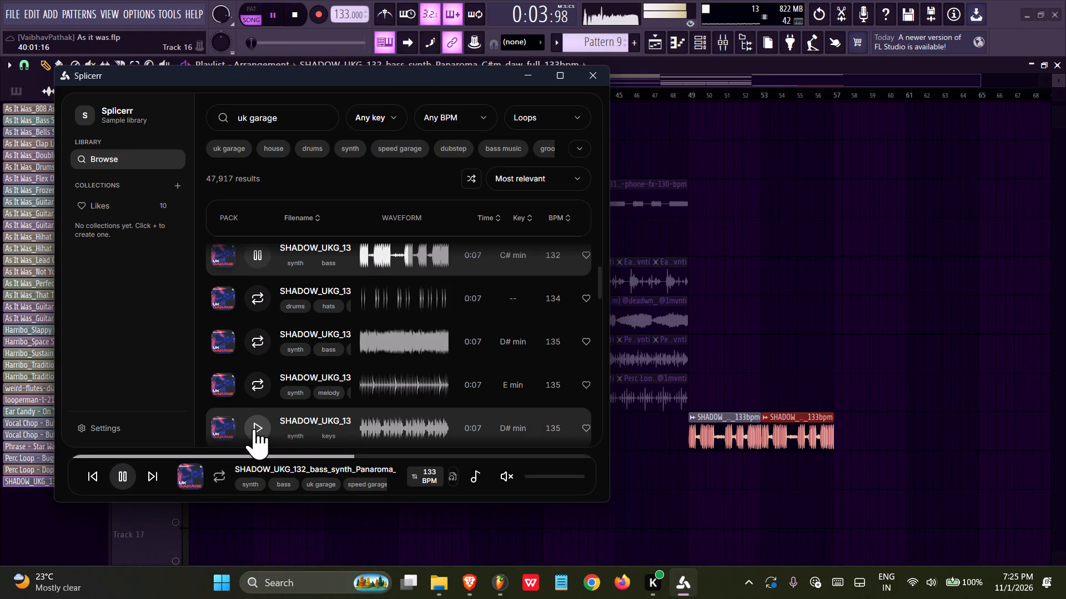
scroll(320, 367, "down", 2)
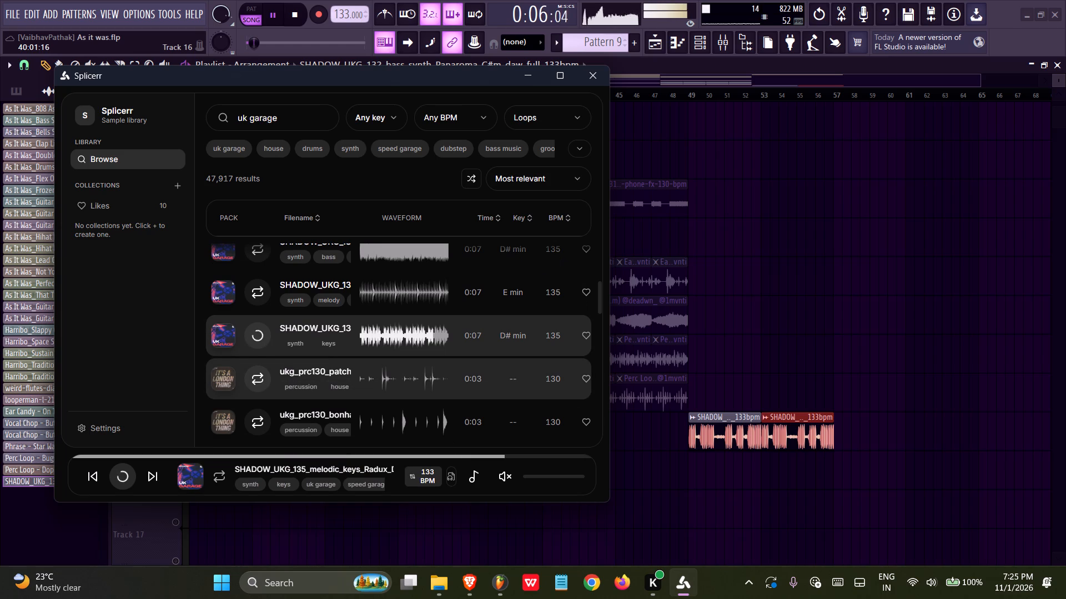
scroll(326, 361, "down", 1)
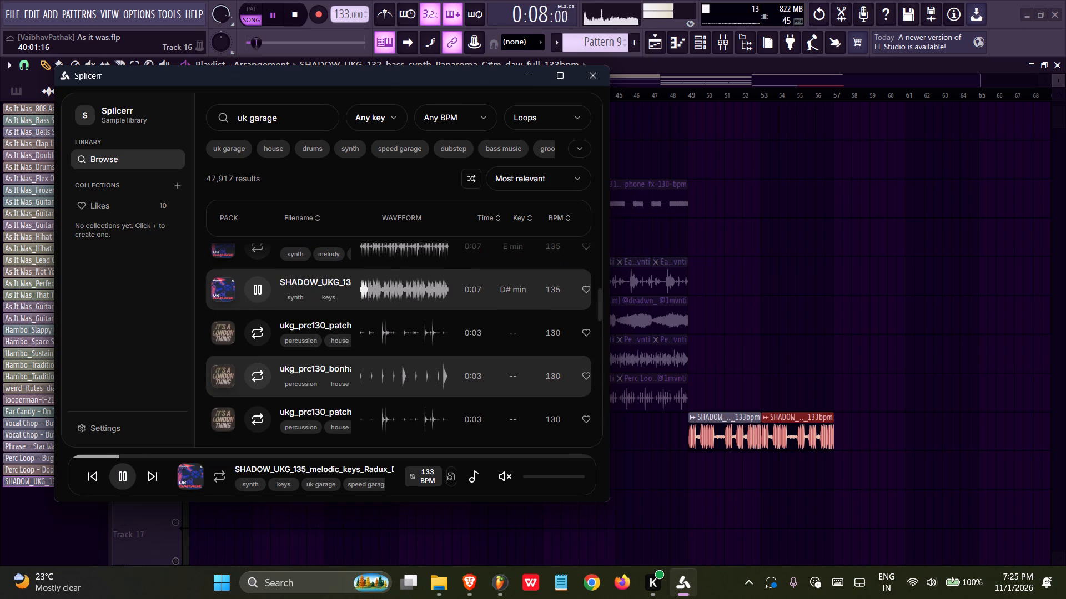
scroll(326, 361, "down", 4)
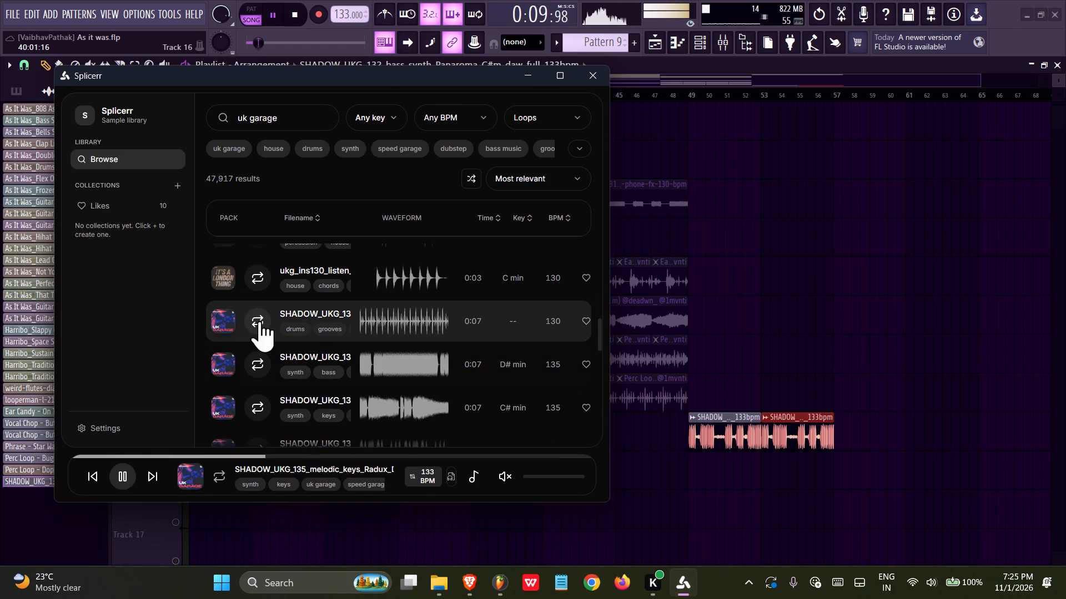
left_click(260, 321)
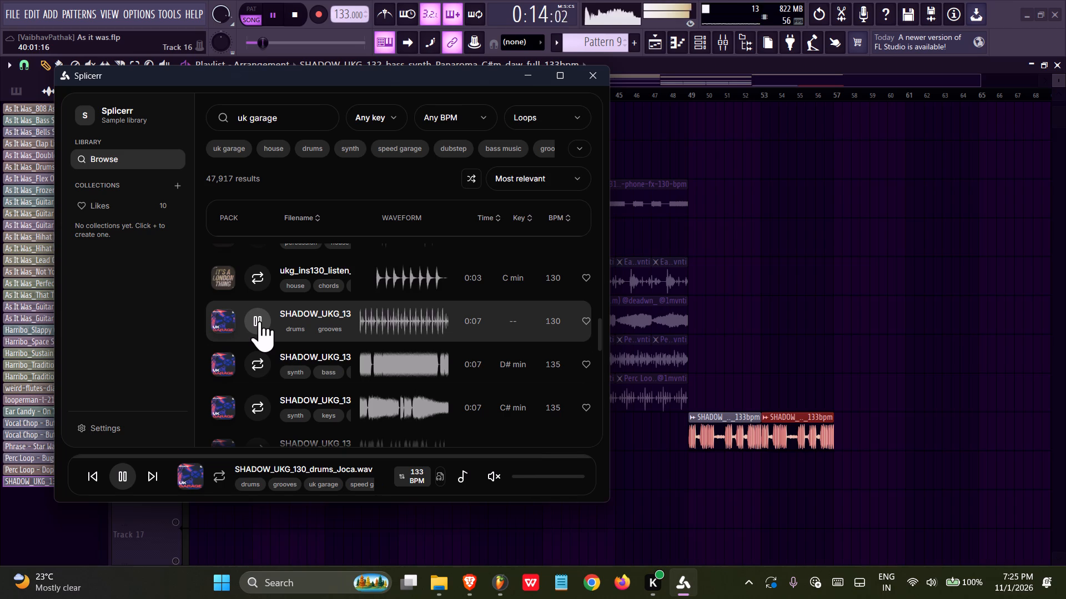
Search the sample library for indian dark vocals.
left_click_drag(298, 120, 252, 119)
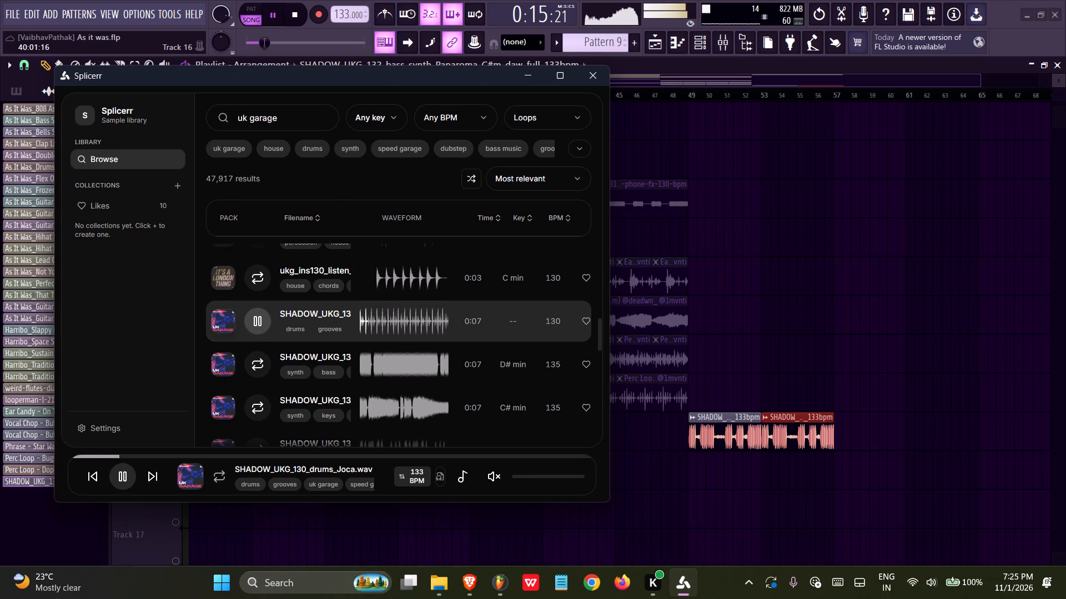
left_click_drag(252, 119, 209, 119)
key("BackSpace")
key("BackSpace")
key("BackSpace")
key("BackSpace")
key("BackSpace")
key("BackSpace")
key("BackSpace")
key("BackSpace")
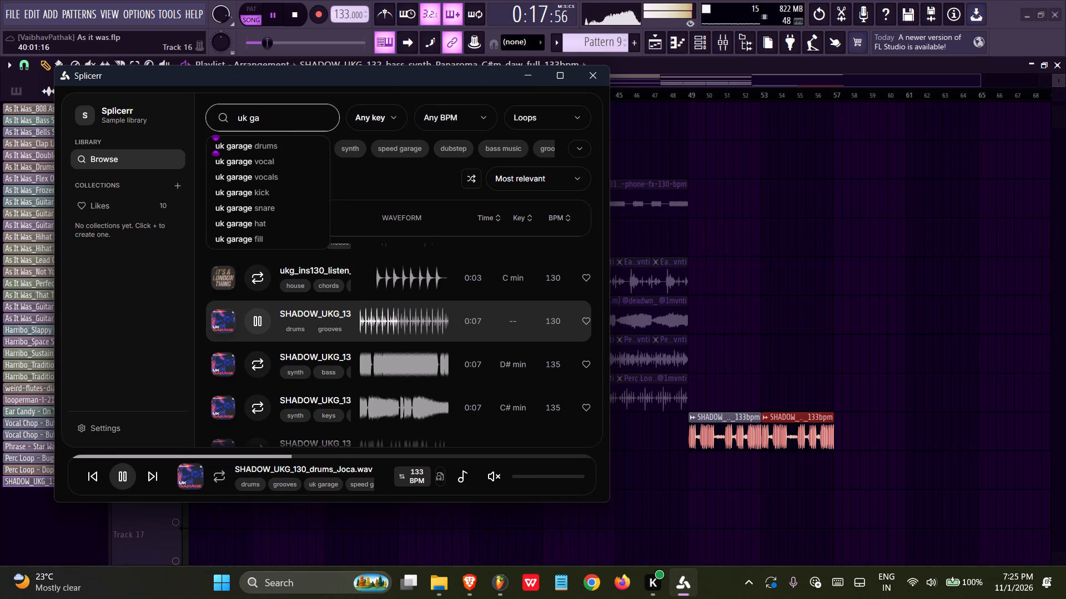
key("BackSpace")
type("idnian")
key("space")
key("BackSpace")
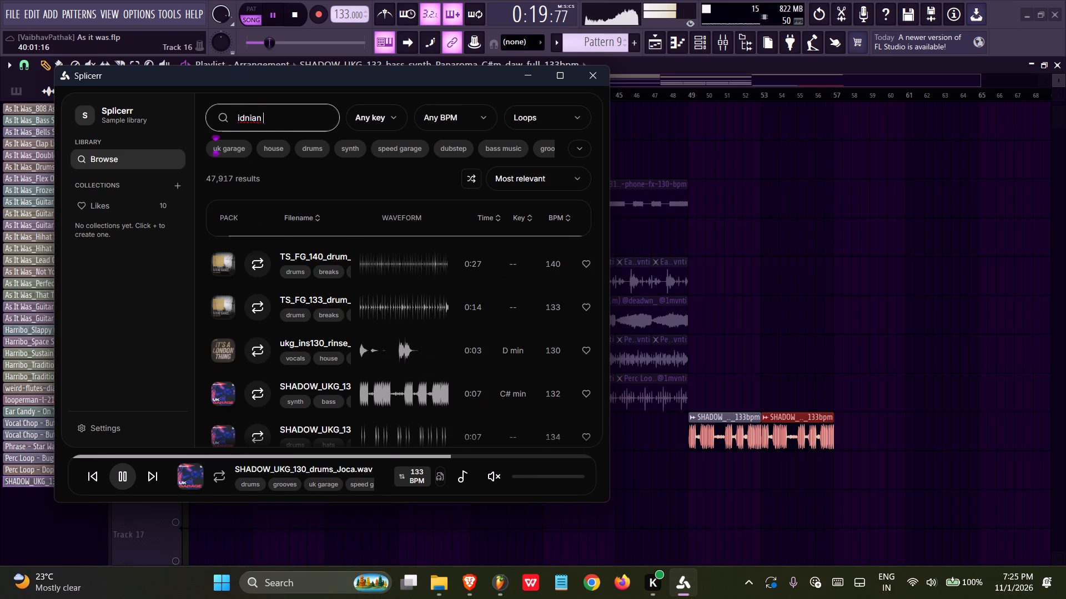
key("BackSpace")
key("BackSpace")
key("BackSpace")
key("BackSpace")
key("BackSpace")
type("ndian dark vocals")
key("Return")
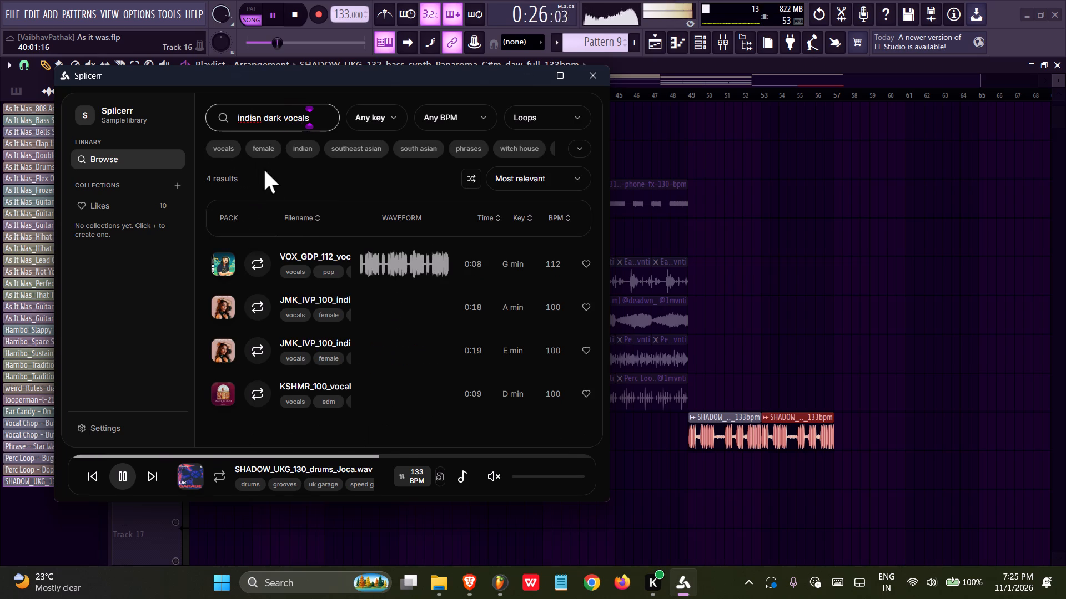
Preview the VOX_GDP_112, both JMK_IVP_100 and the KSHMR_100 vocal loops.
left_click(252, 266)
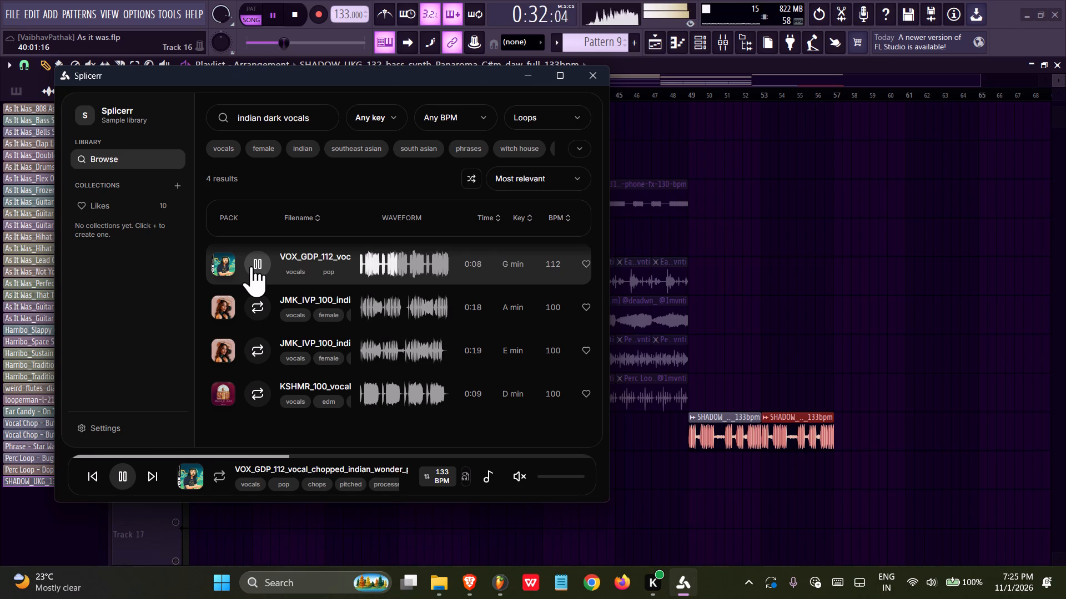
left_click(252, 300)
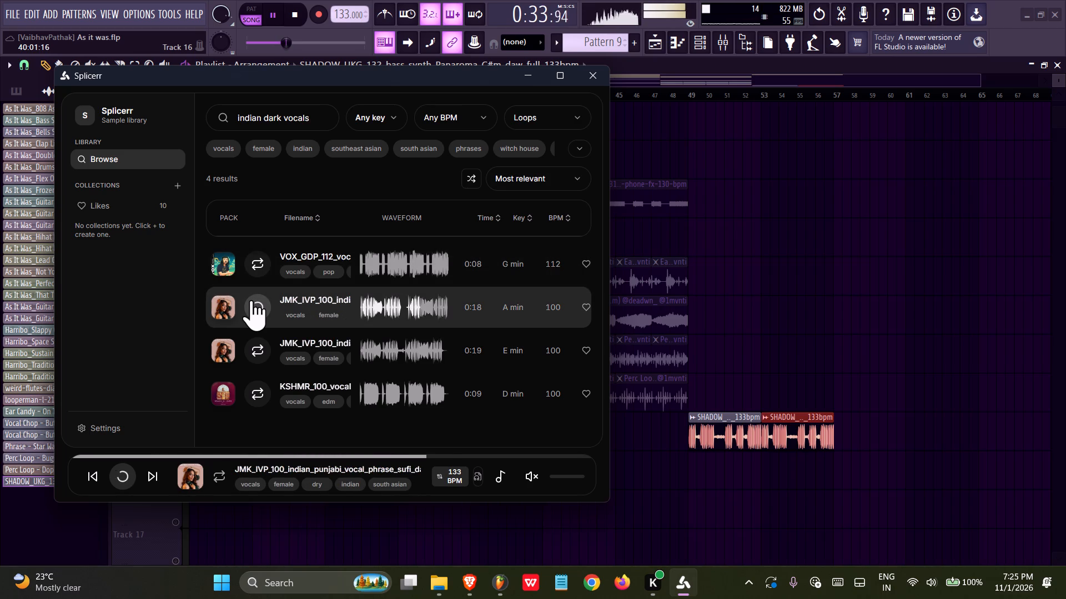
left_click(258, 388)
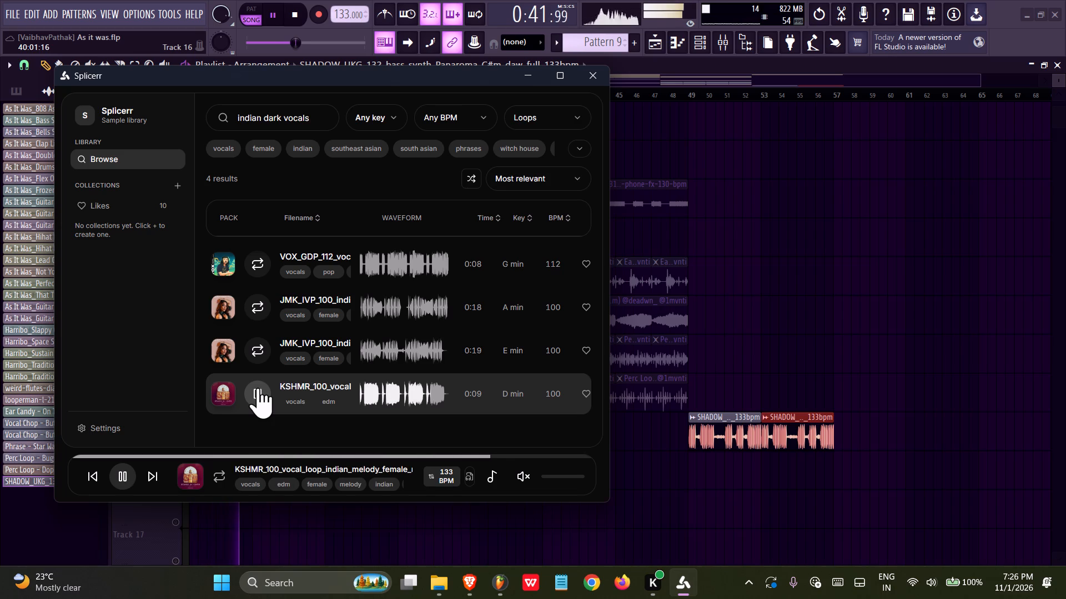
left_click(258, 348)
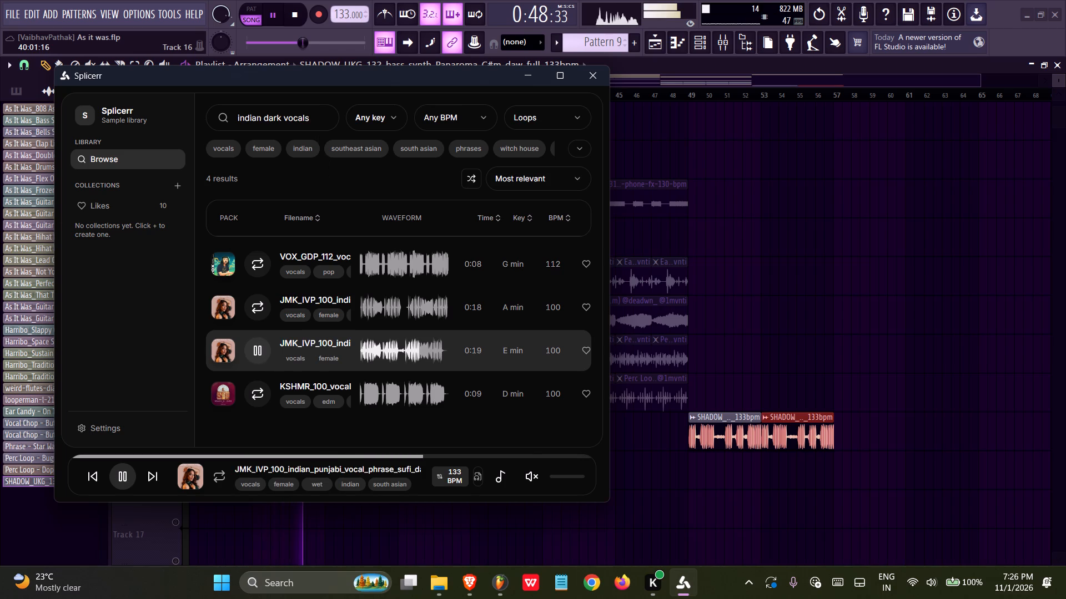
Replace the sample library search with dark vocal female.
left_click(268, 116)
key("Left")
key("Left")
key("Left")
key("Left")
key("Left")
key("Left")
key("Left")
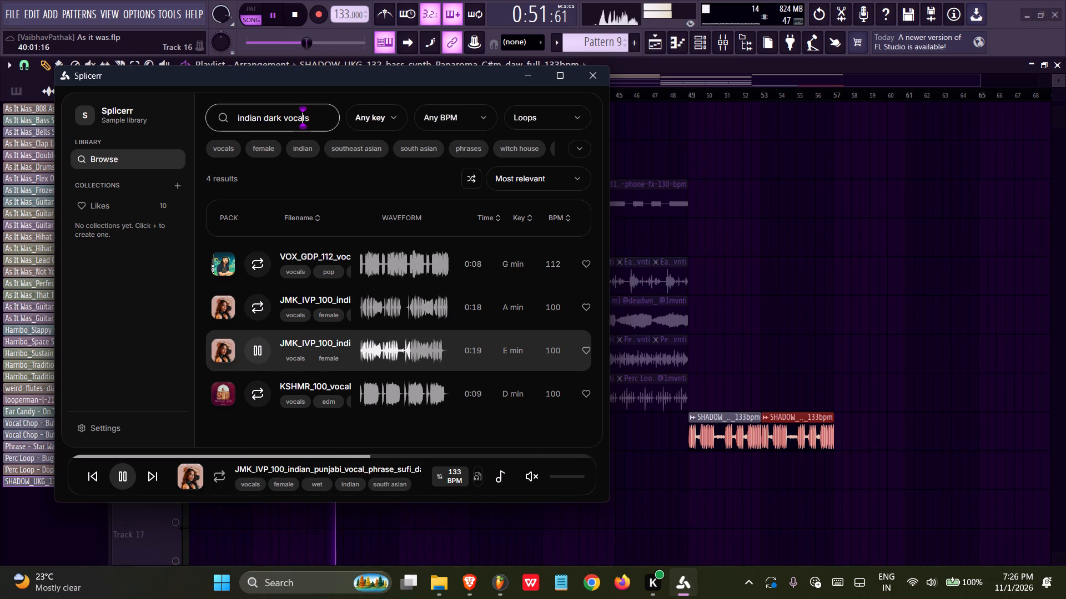
key("Left")
key("Left")
key("Left")
key("Left")
key("Right")
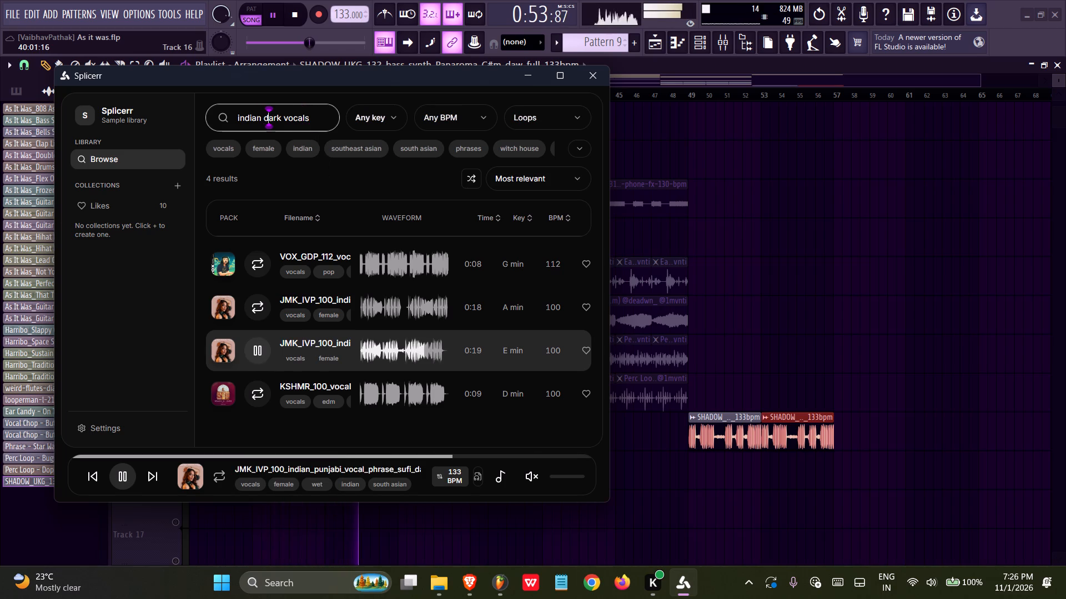
key("Left")
key("BackSpace")
key("BackSpace")
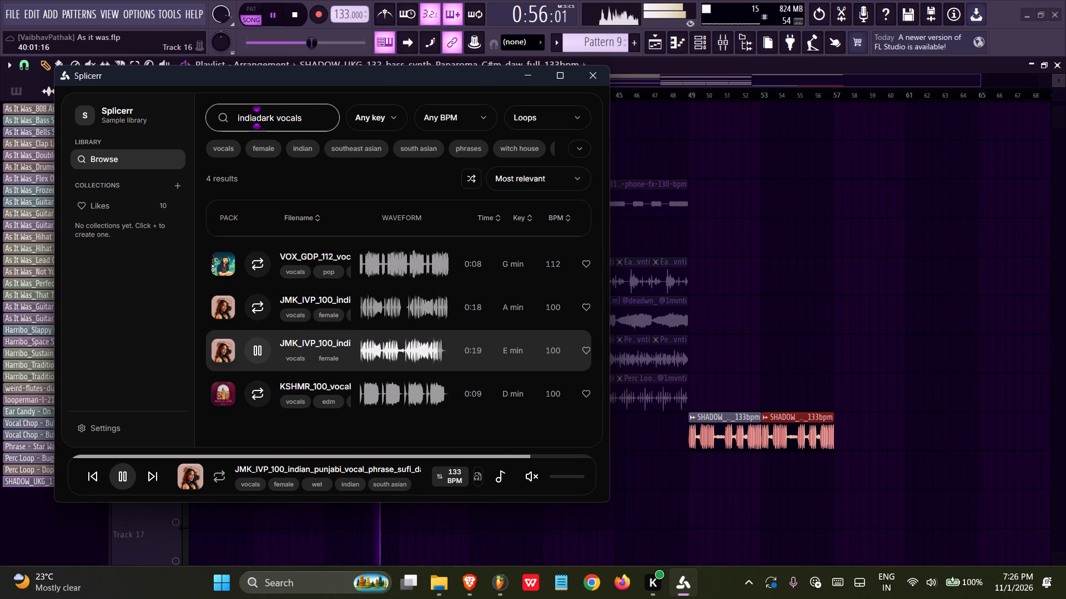
key("BackSpace")
key("BackSpace")
key("BackSpace")
key("BackSpace")
key("BackSpace")
key("BackSpace")
key("BackSpace")
key("BackSpace")
key("BackSpace")
key("BackSpace")
key("BackSpace")
key("BackSpace")
key("BackSpace")
key("BackSpace")
key("BackSpace")
key("BackSpace")
key("BackSpace")
key("BackSpace")
key("BackSpace")
key("BackSpace")
key("BackSpace")
key("BackSpace")
key("BackSpace")
key("BackSpace")
key("BackSpace")
key("BackSpace")
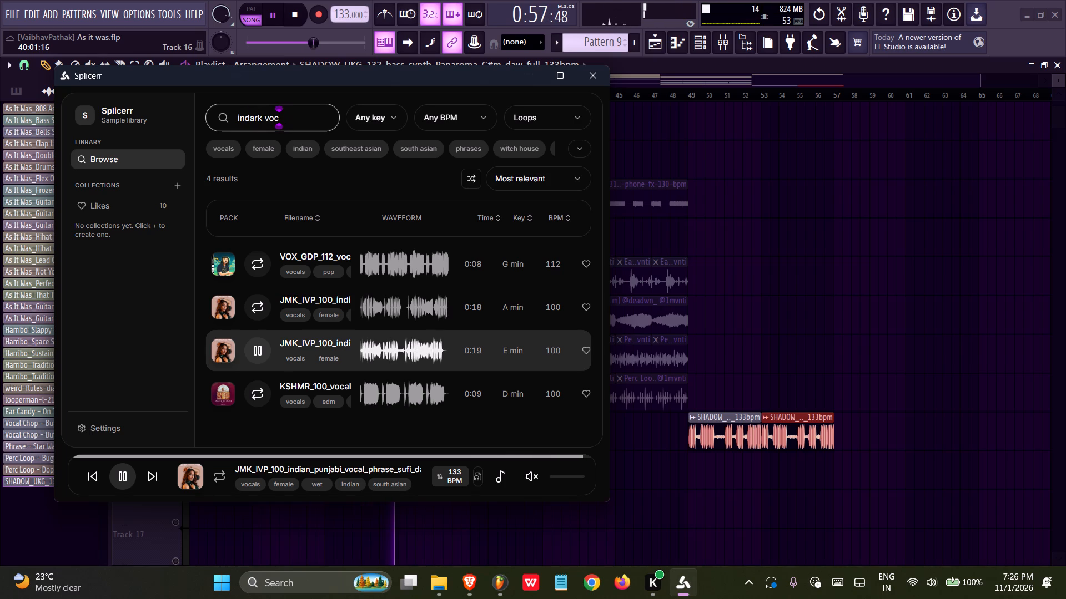
type("dark v")
type("ocal")
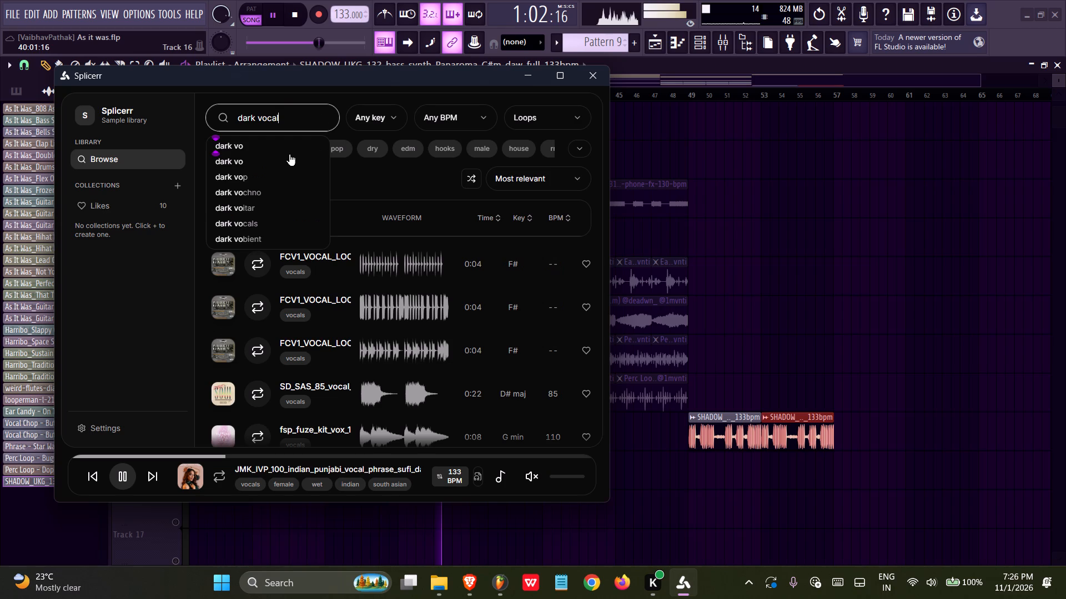
left_click(262, 176)
Preview the SI_AG_140 dark female solo loops, euphonious and melodic, against the song restarted from the beginning, and browse further results.
left_click(262, 264)
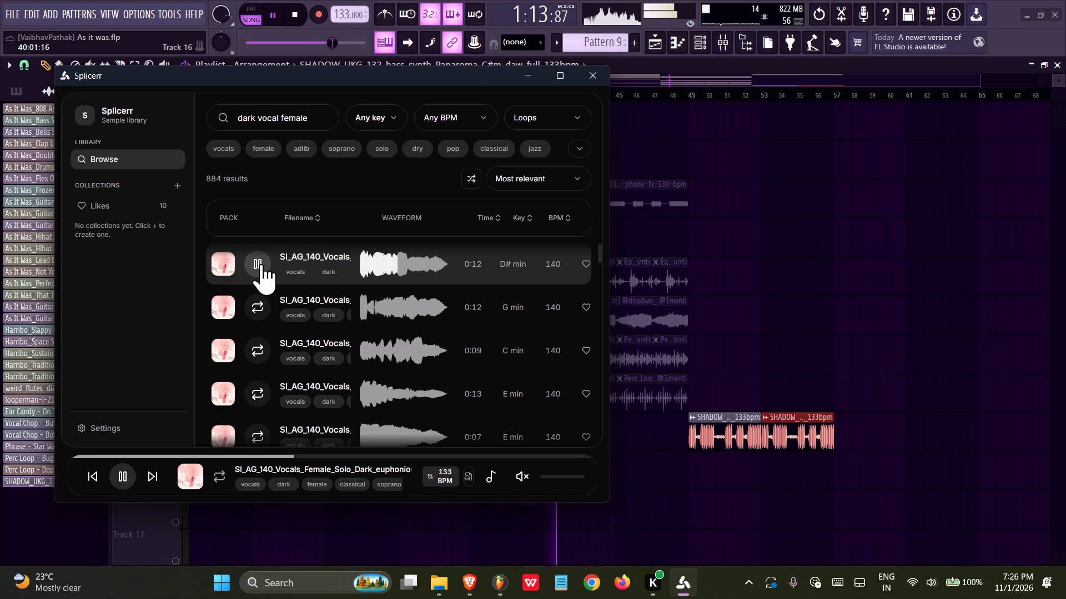
scroll(274, 332, "down", 4)
left_click(300, 11)
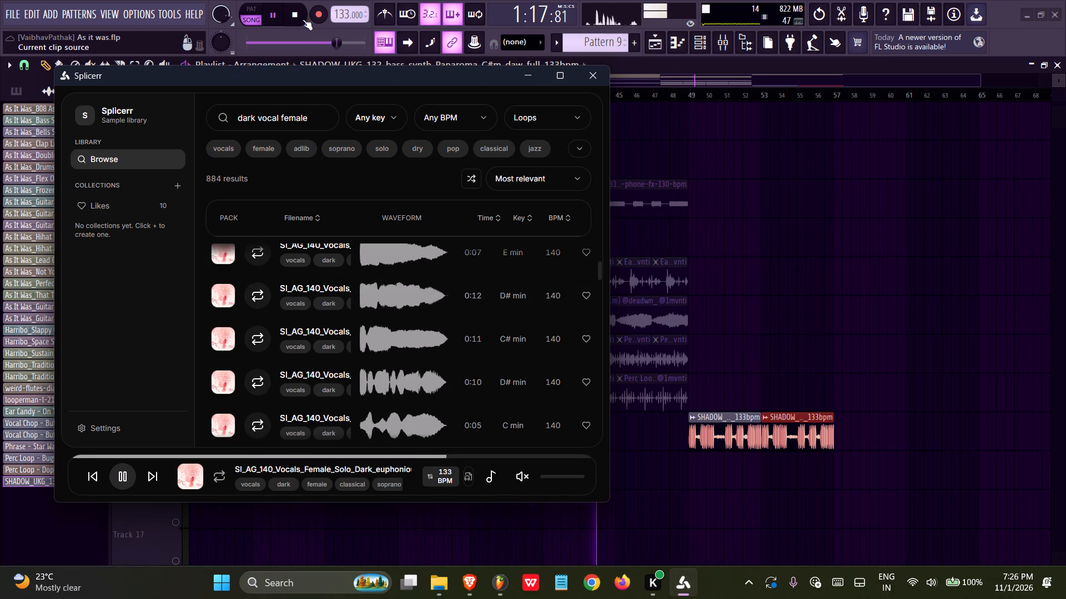
left_click(275, 16)
left_click(670, 585)
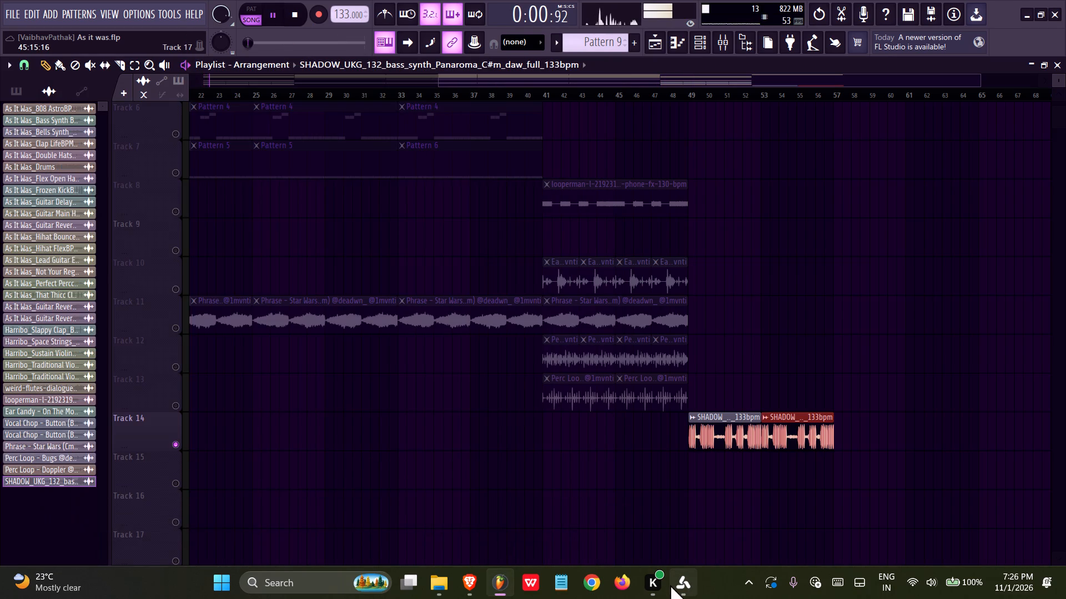
left_click(264, 390)
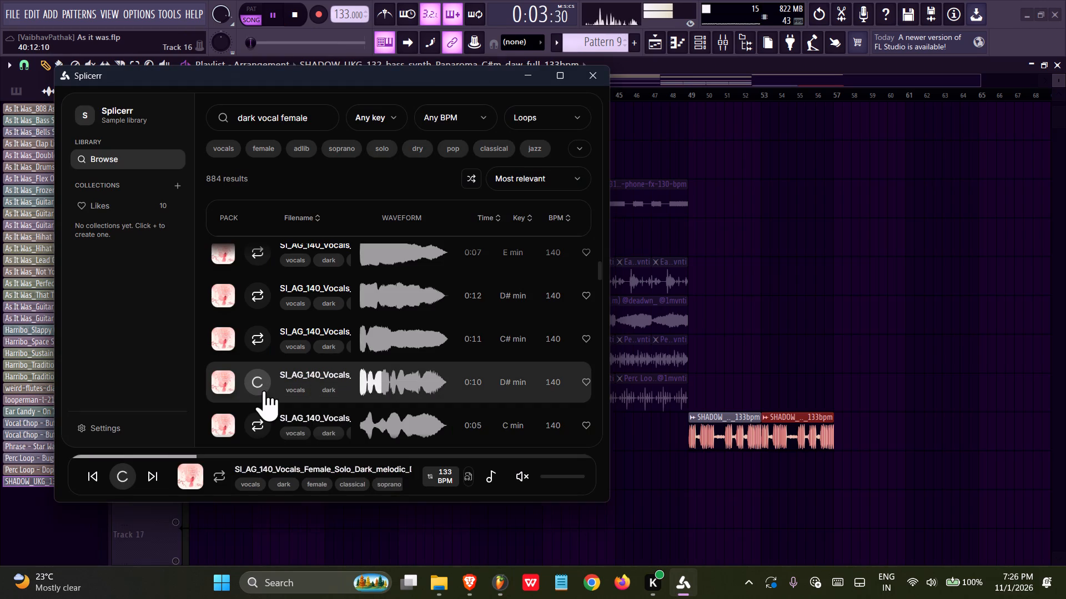
scroll(333, 300, "down", 3)
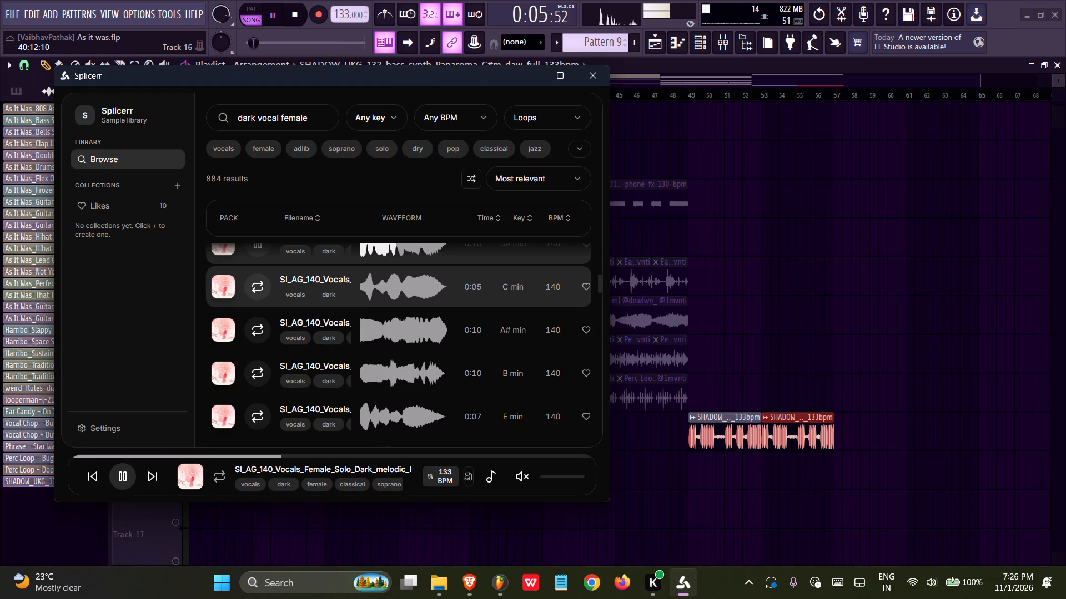
scroll(308, 295, "down", 3)
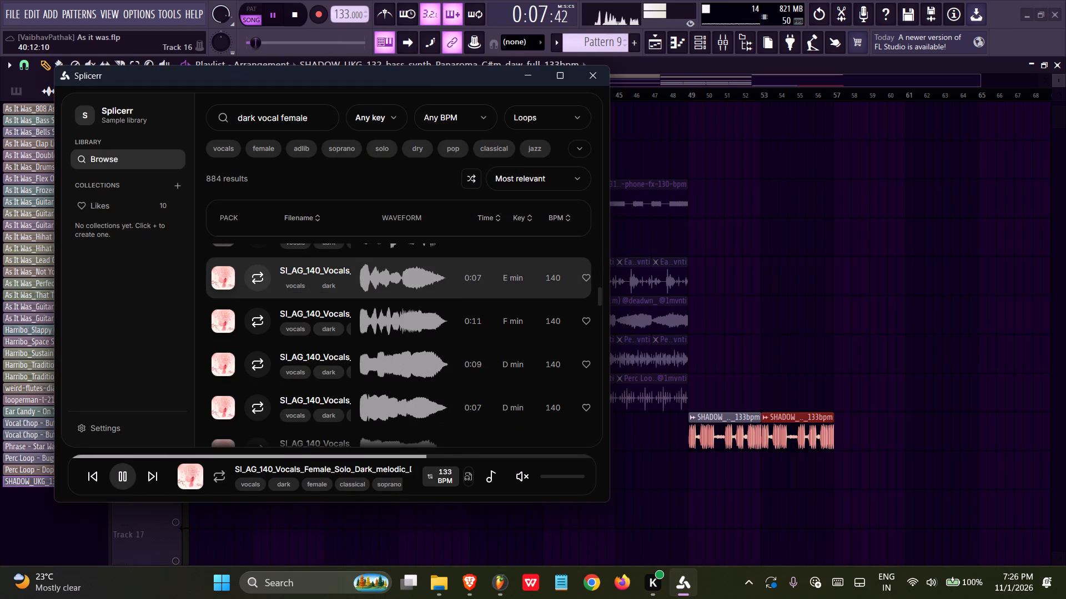
scroll(323, 251, "down", 4)
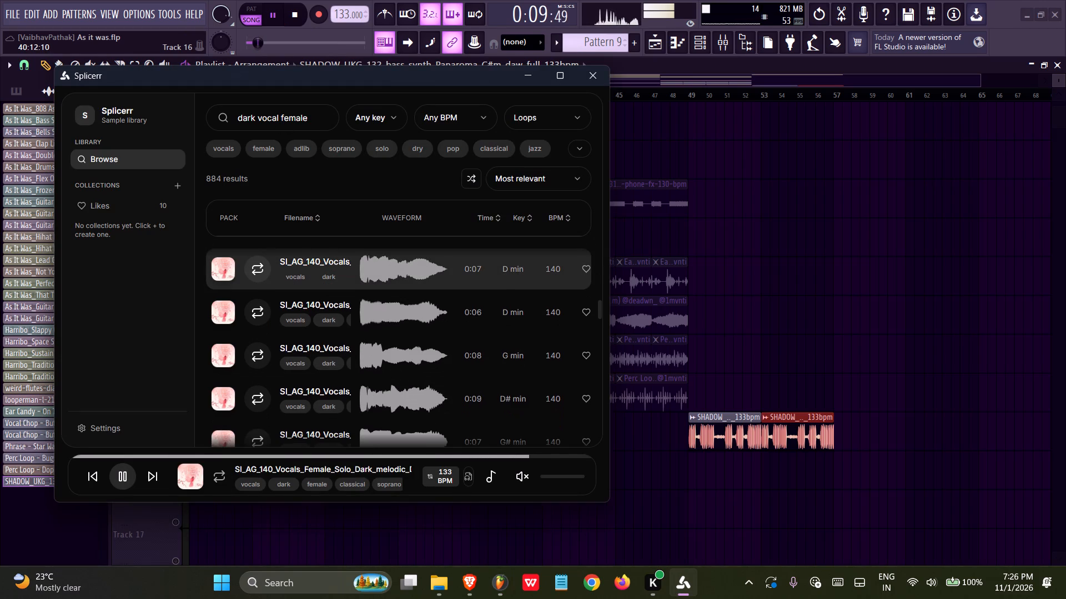
scroll(323, 251, "down", 5)
scroll(264, 295, "down", 4)
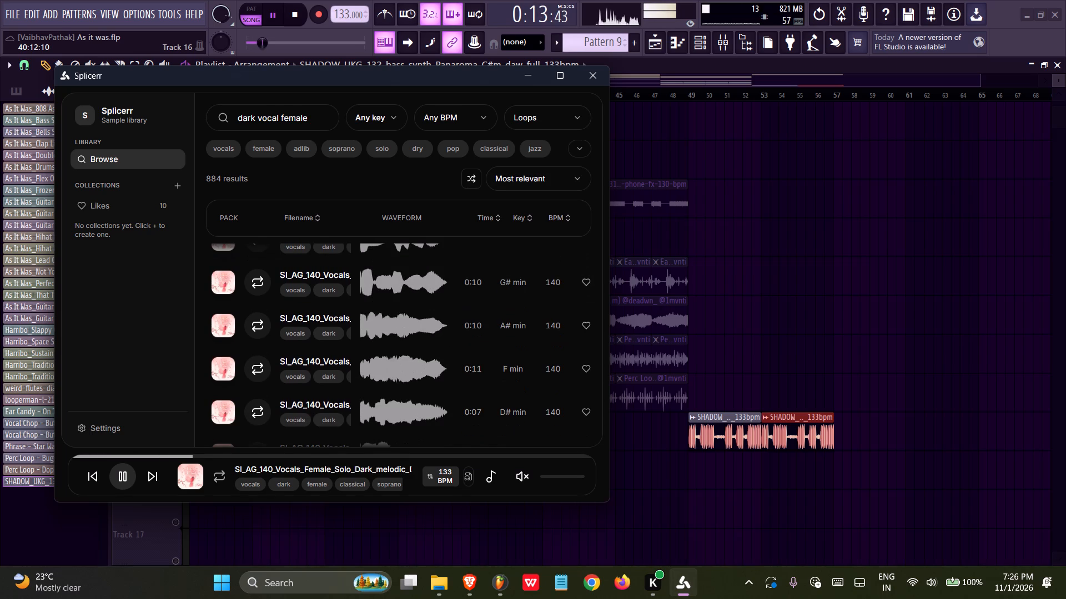
Search the sample library for dark choir vocals.
left_click(254, 114)
key("BackSpace")
key("BackSpace")
key("BackSpace")
key("BackSpace")
key("BackSpace")
key("BackSpace")
key("BackSpace")
key("BackSpace")
key("BackSpace")
key("BackSpace")
key("BackSpace")
key("BackSpace")
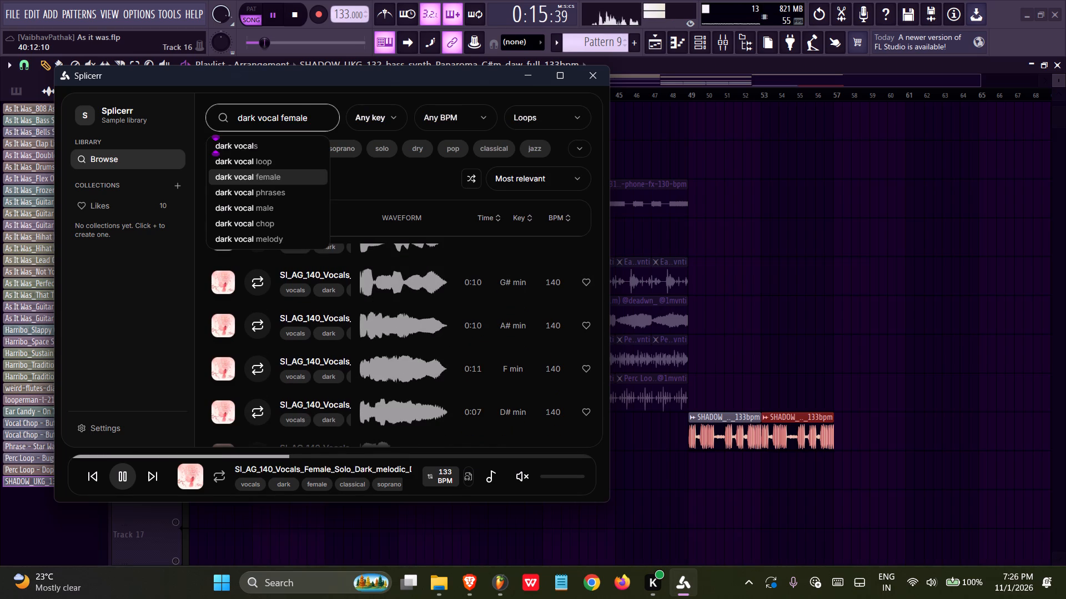
type("choir")
left_click(260, 170)
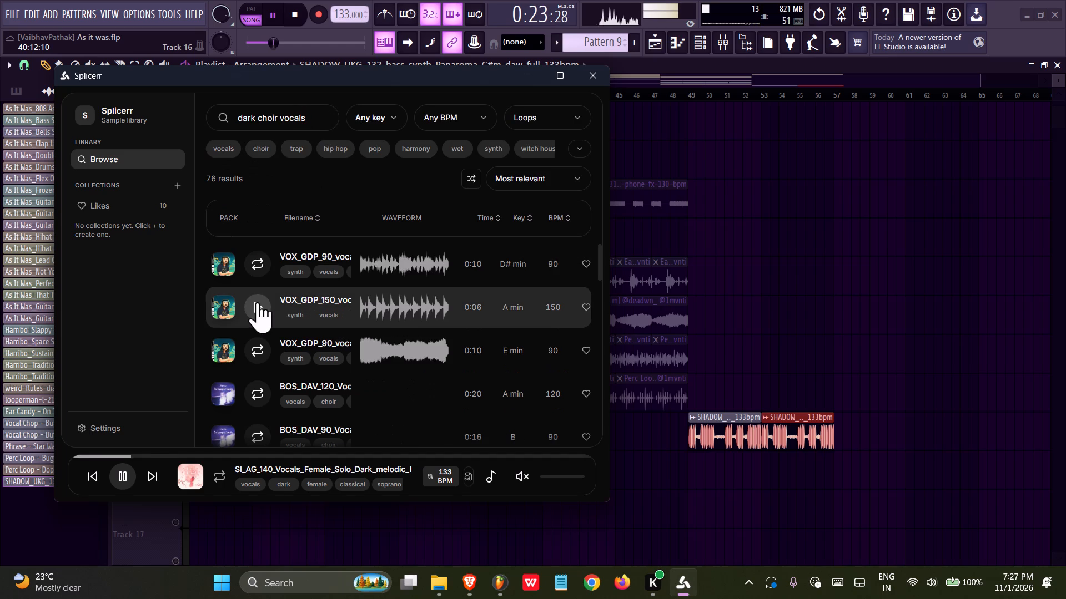
Preview the VOX_GDP_90 choir fx, BOS_DAV_120 Bugs Dry choir and TRKTRN_KATO_100 choir stack loops with the song playing.
left_click(259, 340)
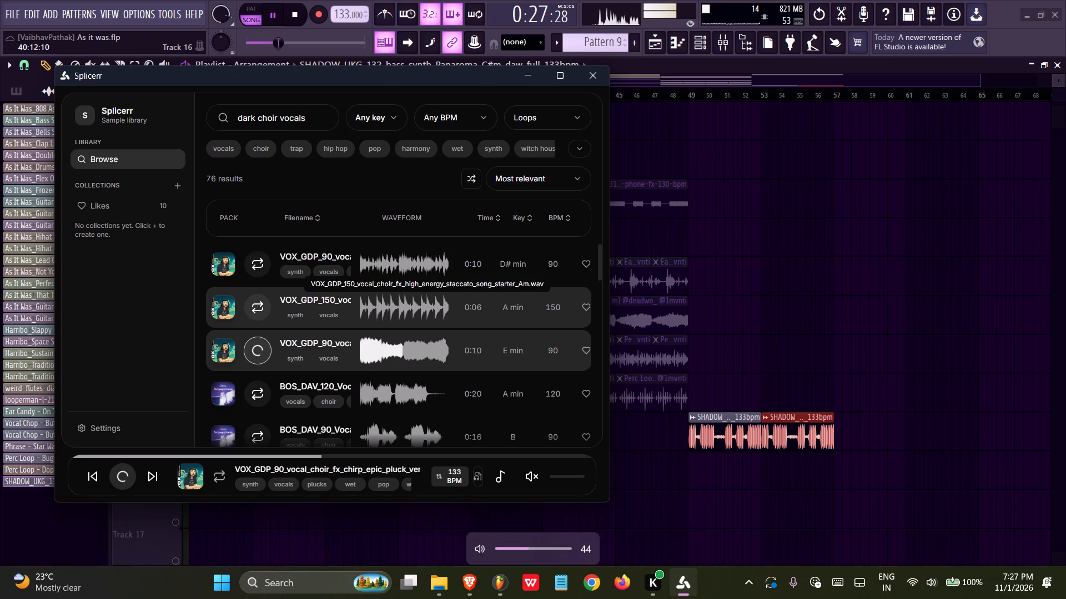
scroll(313, 295, "down", 2)
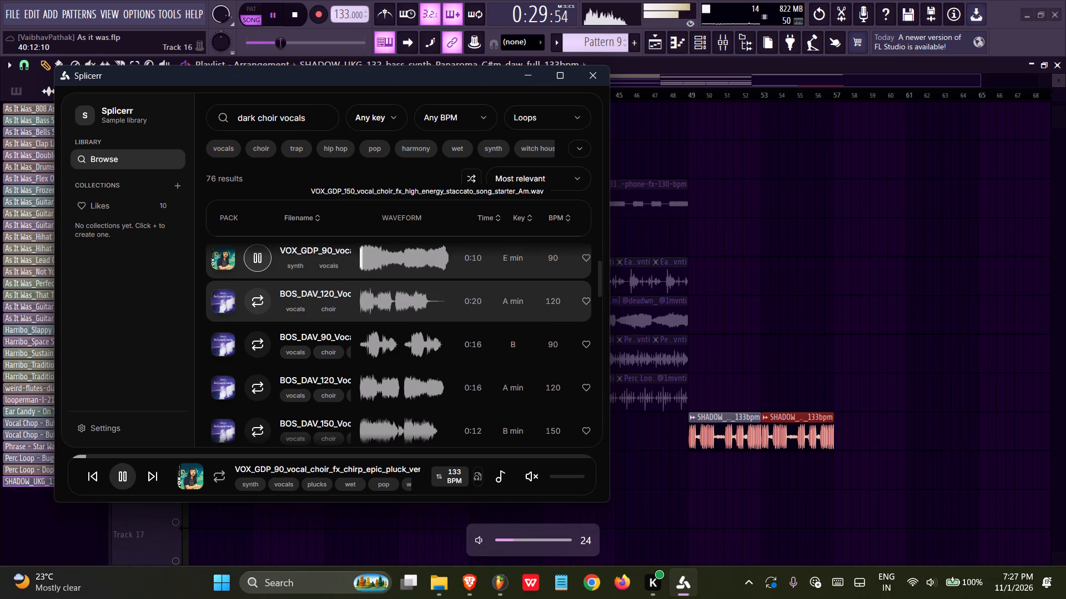
scroll(293, 313, "down", 1)
left_click(258, 340)
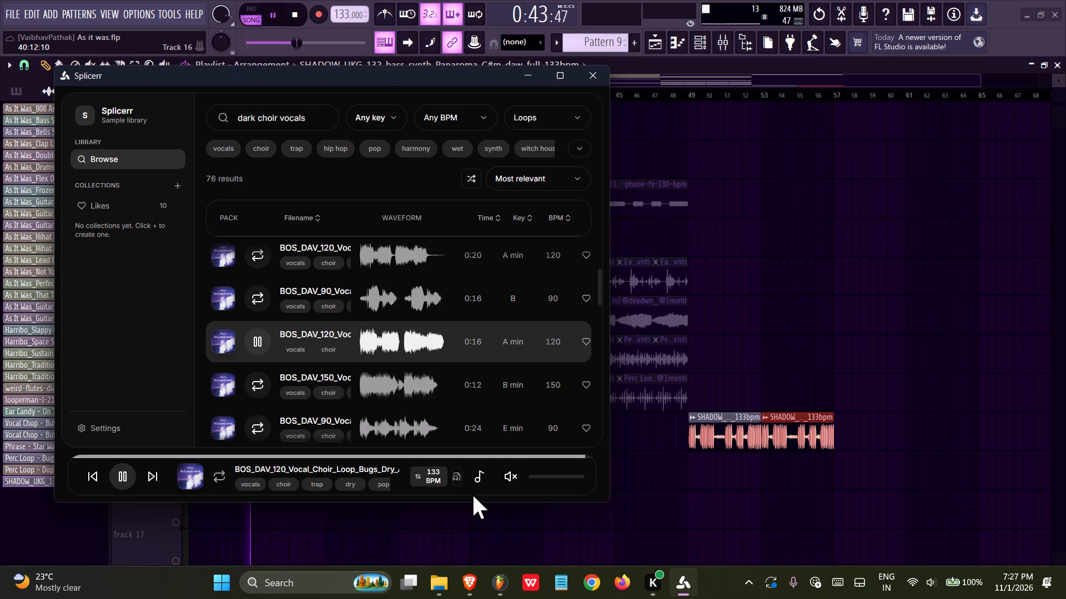
scroll(397, 354, "down", 2)
scroll(332, 346, "down", 2)
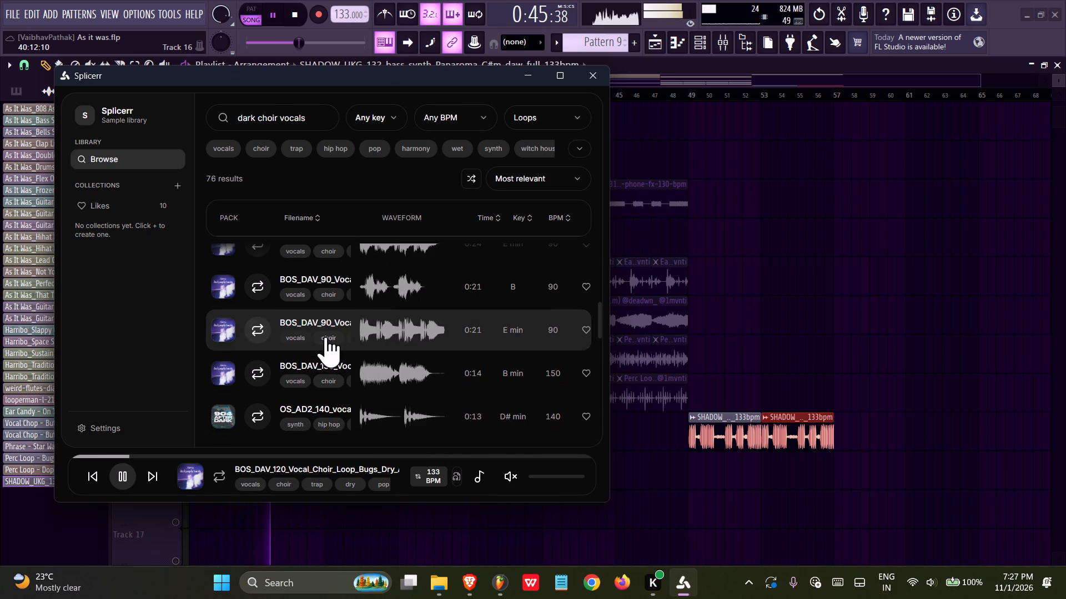
scroll(326, 337, "down", 1)
scroll(261, 329, "down", 2)
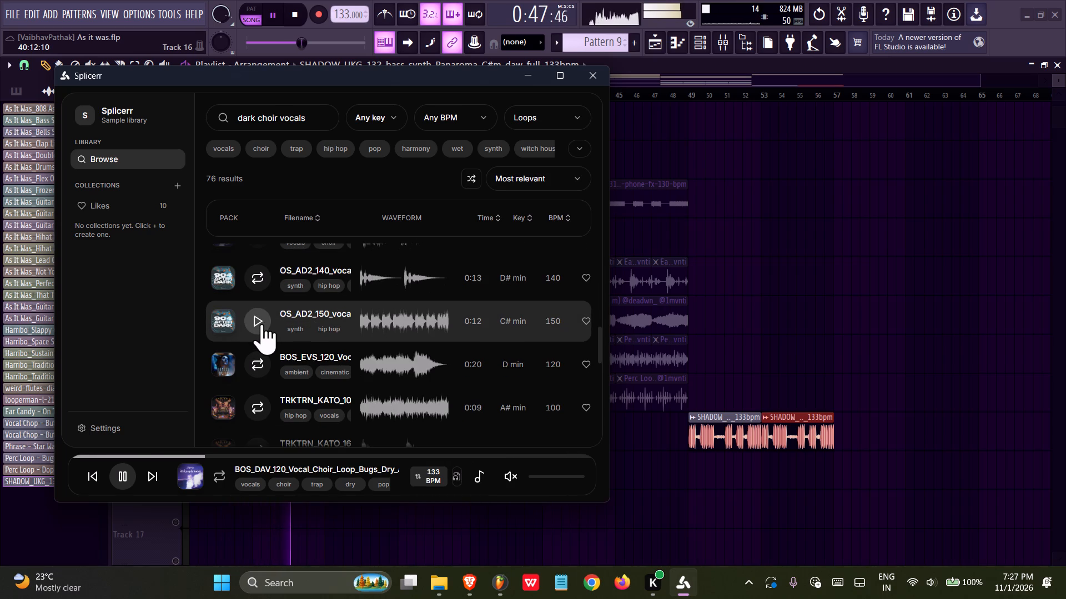
scroll(262, 324, "down", 1)
left_click(255, 358)
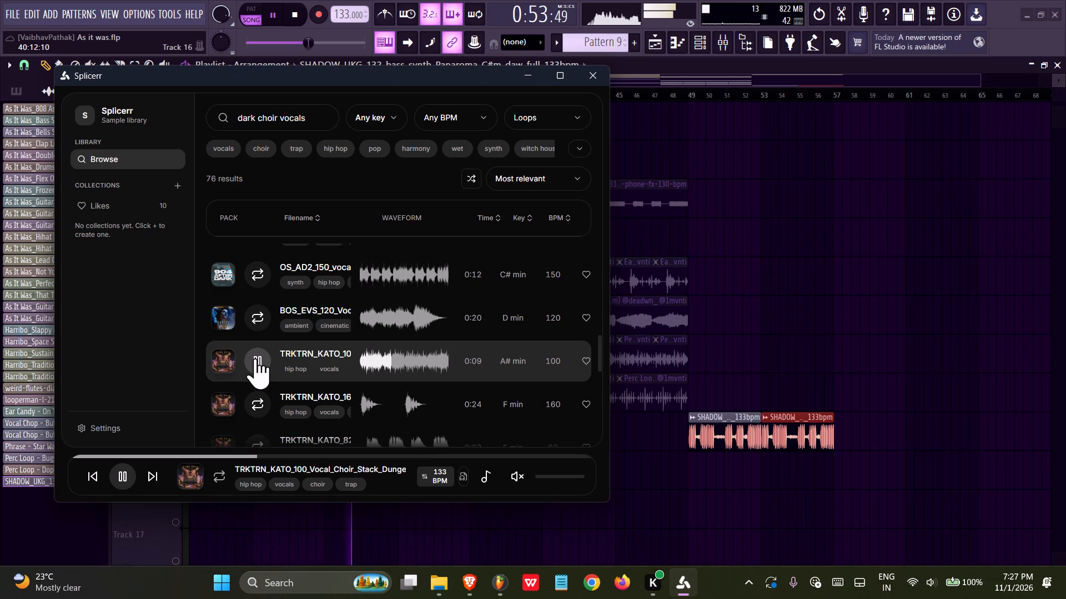
Add the TRKTRN_KATO_100 Vocal Choir Stack loop at 133 BPM to Track 15 in FL Studio, starting at bar 49, and stop playback.
left_click_drag(462, 475, 462, 474)
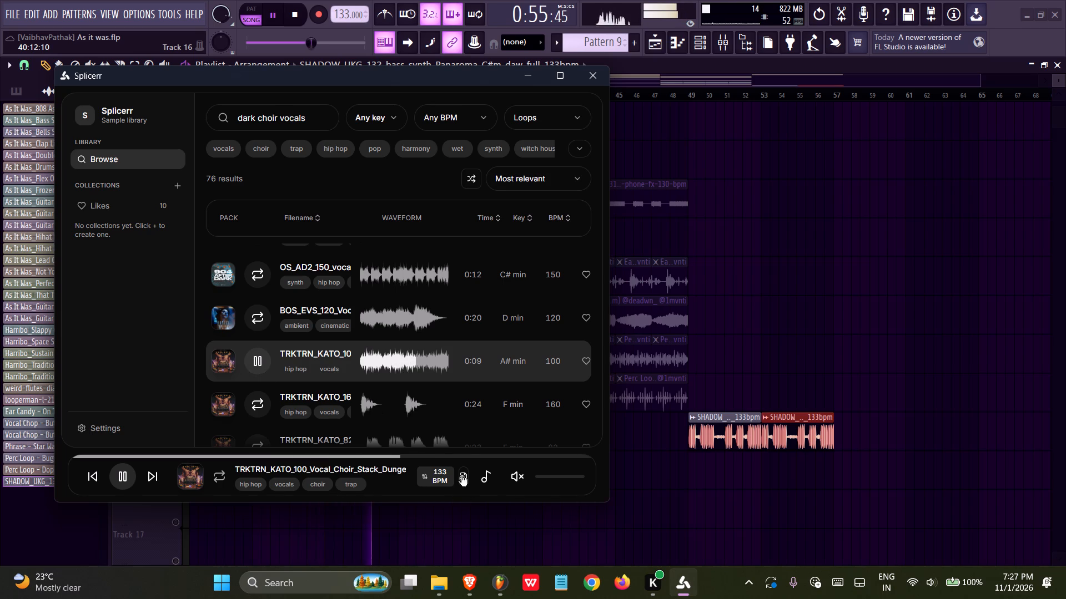
left_click_drag(462, 474, 693, 470)
key("space")
scroll(701, 492, "up", 20, "ctrl")
scroll(701, 492, "up", 5, "ctrl")
left_click_drag(676, 470, 693, 470)
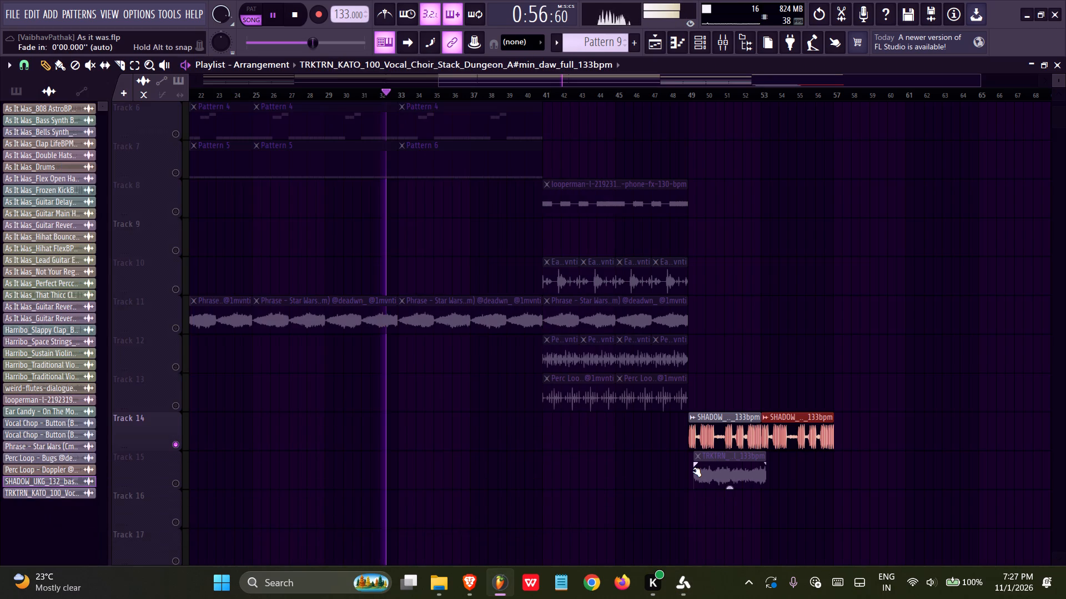
left_click_drag(693, 470, 598, 469)
scroll(545, 470, "up", 13, "ctrl")
left_click_drag(571, 472, 693, 470)
left_click_drag(693, 470, 545, 471)
left_click_drag(562, 428, 530, 426)
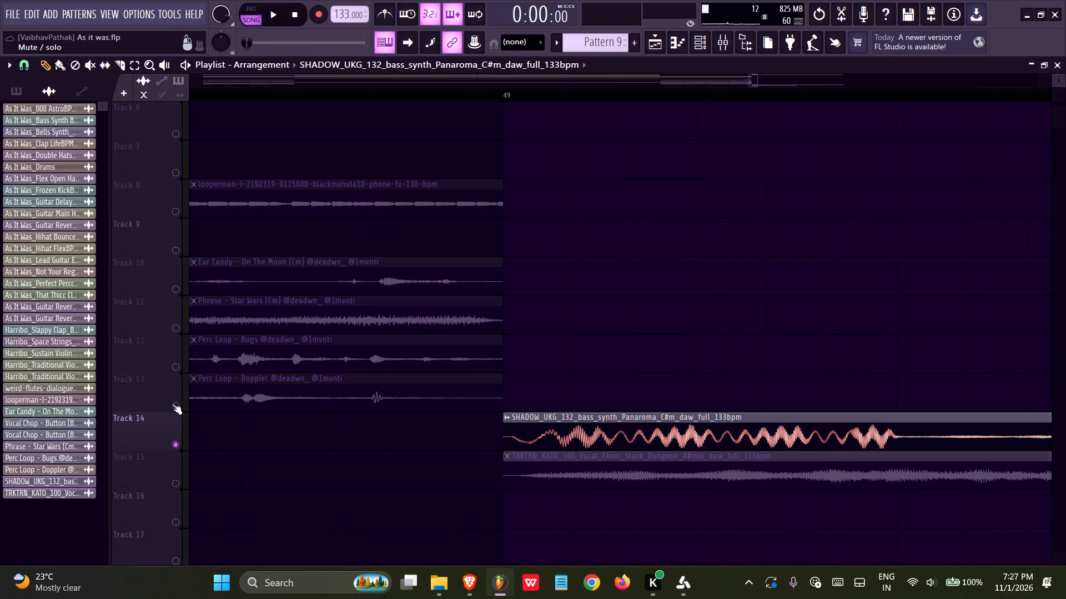
Take Track 14 out of solo to re-enable all playlist tracks, and save the project.
double_click(172, 404, "ctrl")
scroll(410, 466, "down", 20, "ctrl")
scroll(410, 466, "down", 6, "ctrl")
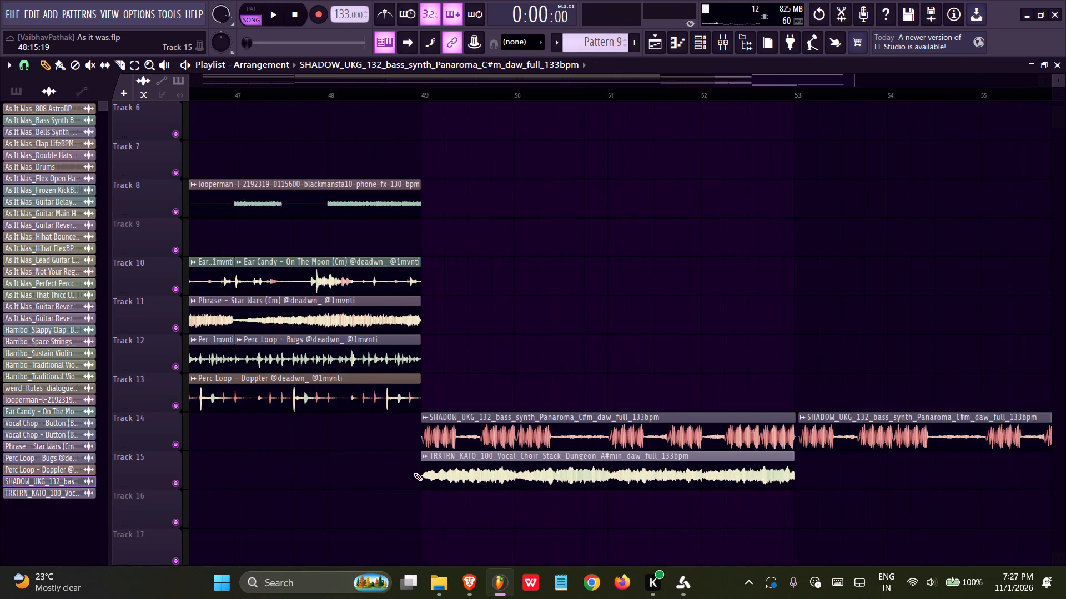
key("ctrl+s")
Delete the second SHADOW_UKG bass clip at bar 53 on Track 14.
right_click(785, 428)
Trim the bass clip on Track 14 and the choir clip on Track 15 to end at bar 53, and save the project.
left_click(637, 426, "ctrl")
scroll(773, 478, "up", 8, "ctrl")
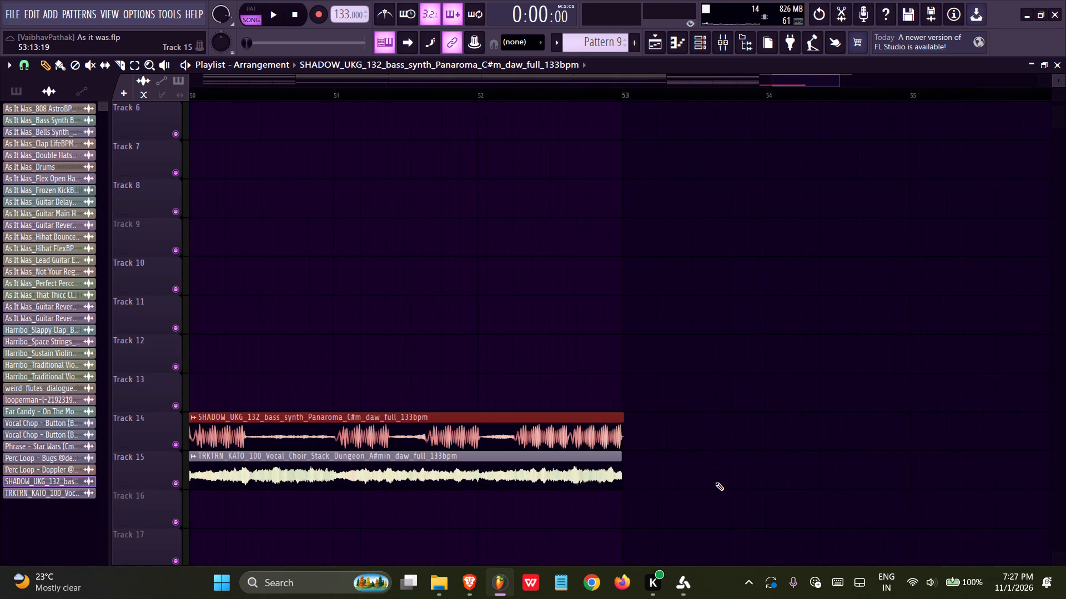
scroll(715, 482, "up", 20, "ctrl")
scroll(715, 482, "up", 6, "ctrl")
left_click_drag(592, 418, 558, 417)
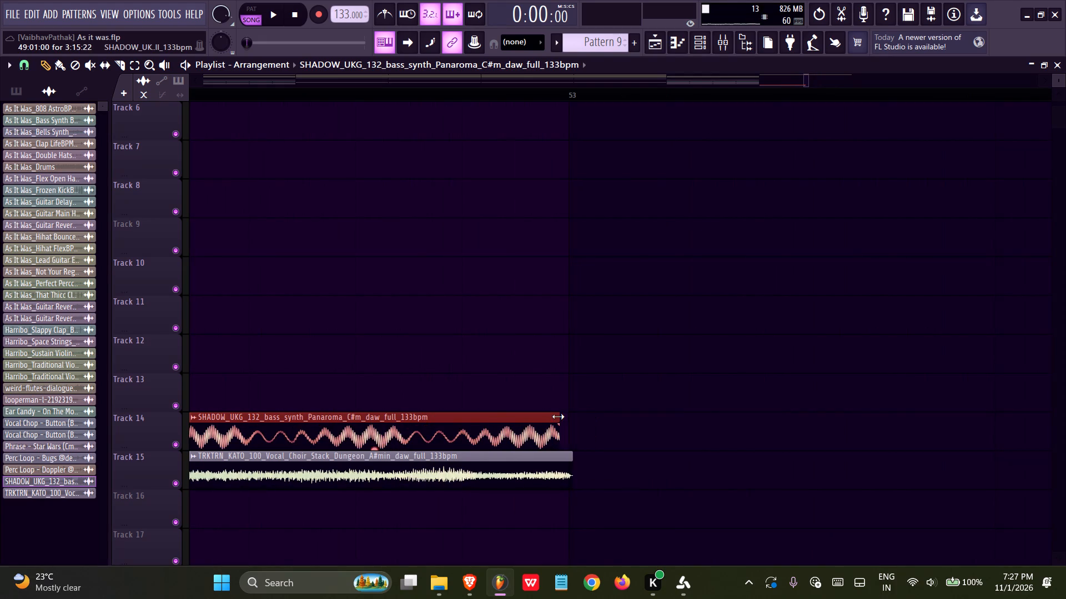
left_click_drag(558, 417, 565, 418)
scroll(582, 465, "up", 5, "ctrl")
left_click(573, 458)
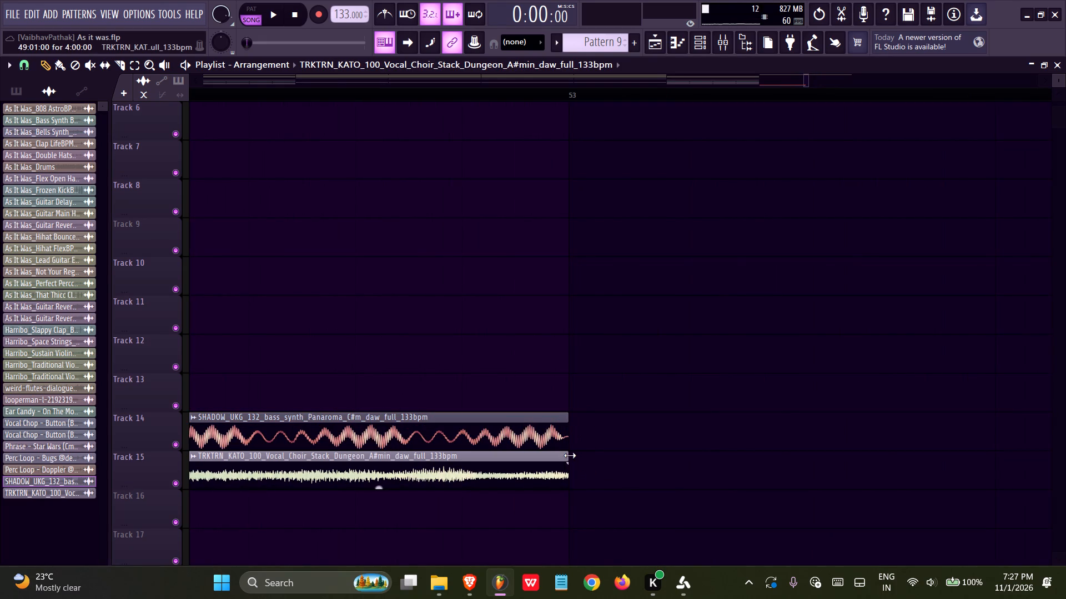
scroll(658, 464, "down", 20, "ctrl")
scroll(658, 464, "down", 12, "ctrl")
key("ctrl+s")
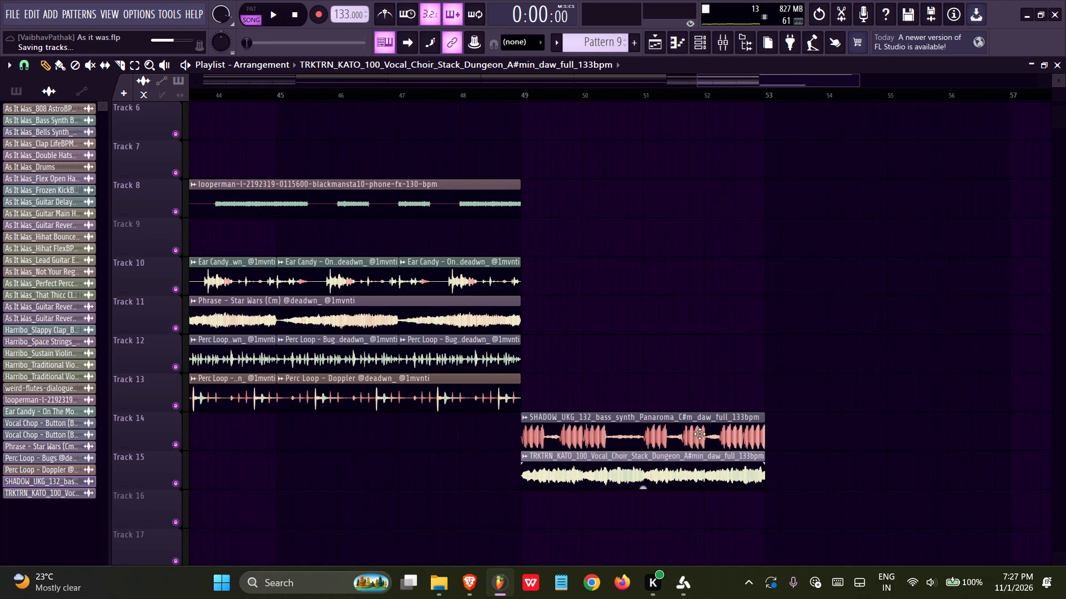
Examine Pattern 6's kick rack notes in the piano roll, audition the B4 and C5 keys, and return to the playlist around bar 49.
scroll(600, 359, "up", 4)
scroll(600, 337, "down", 12, "ctrl")
scroll(604, 329, "up", 5)
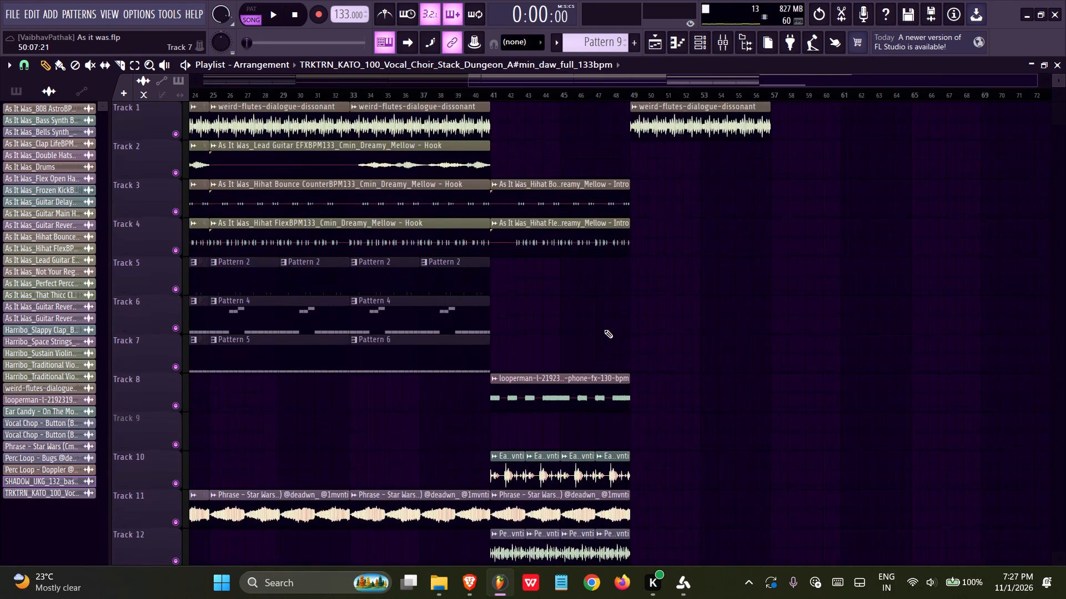
double_click(447, 358)
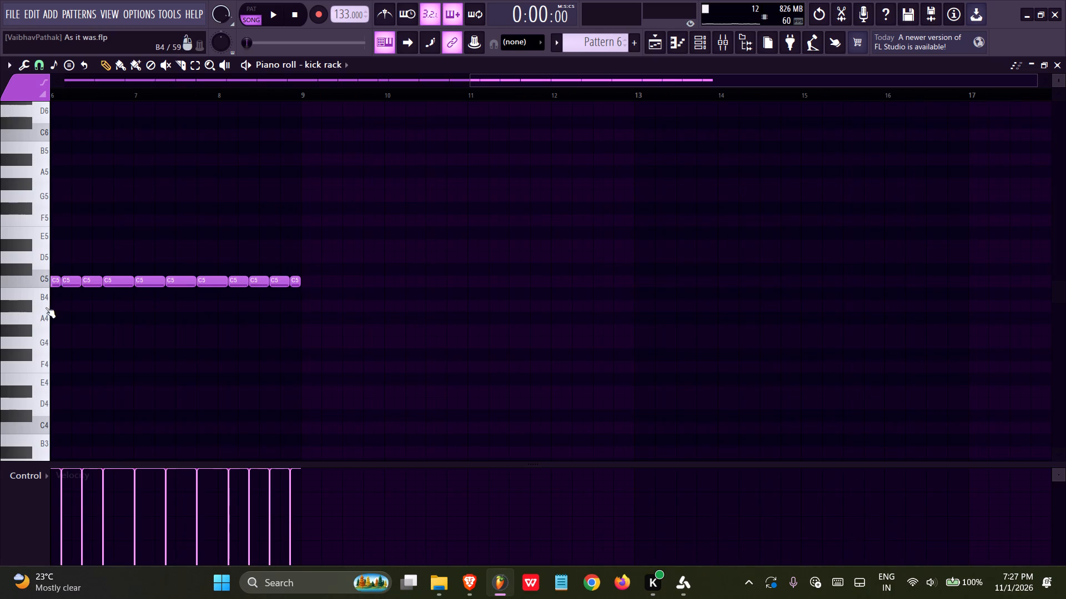
left_click(37, 298)
left_click(38, 285)
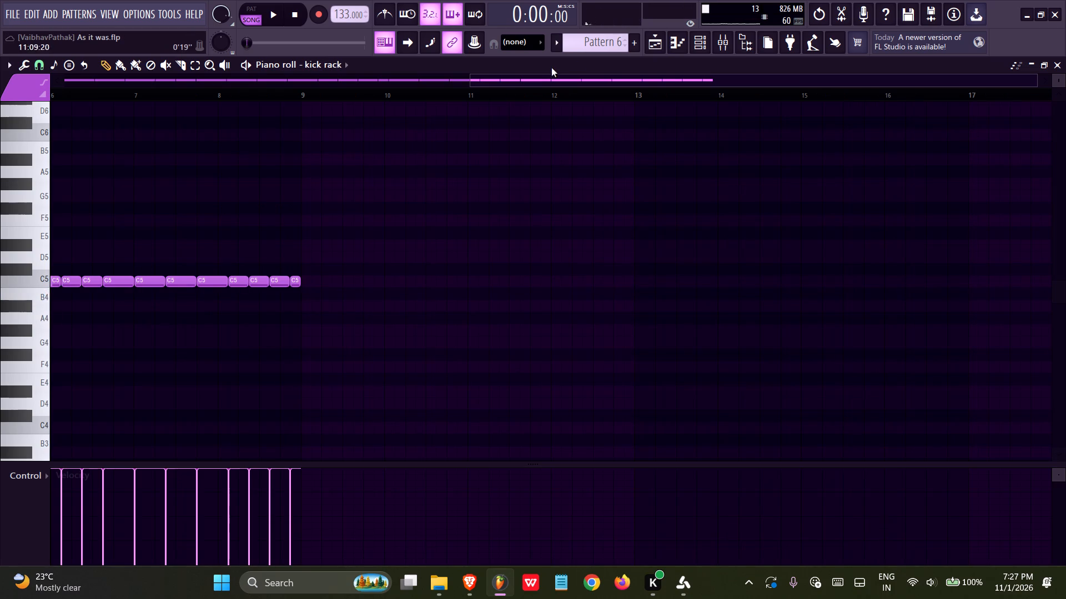
left_click(645, 40)
scroll(627, 150, "down", 8)
scroll(739, 242, "up", 12, "ctrl")
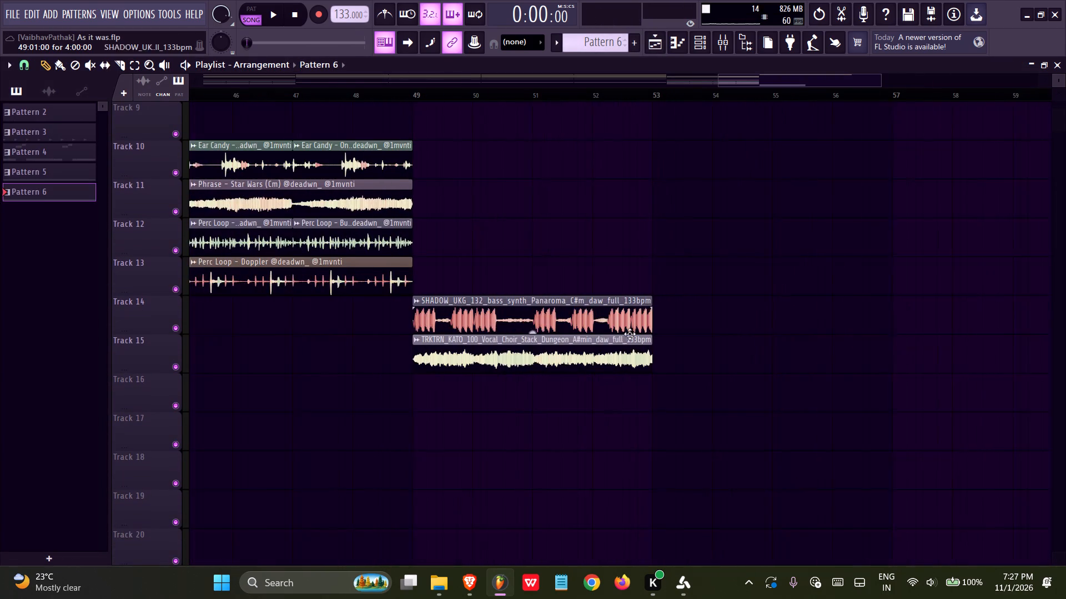
Raise the pitch of the choir sample on Track 15, audition it and close its channel settings.
double_click(613, 339)
left_click_drag(221, 190, 217, 171)
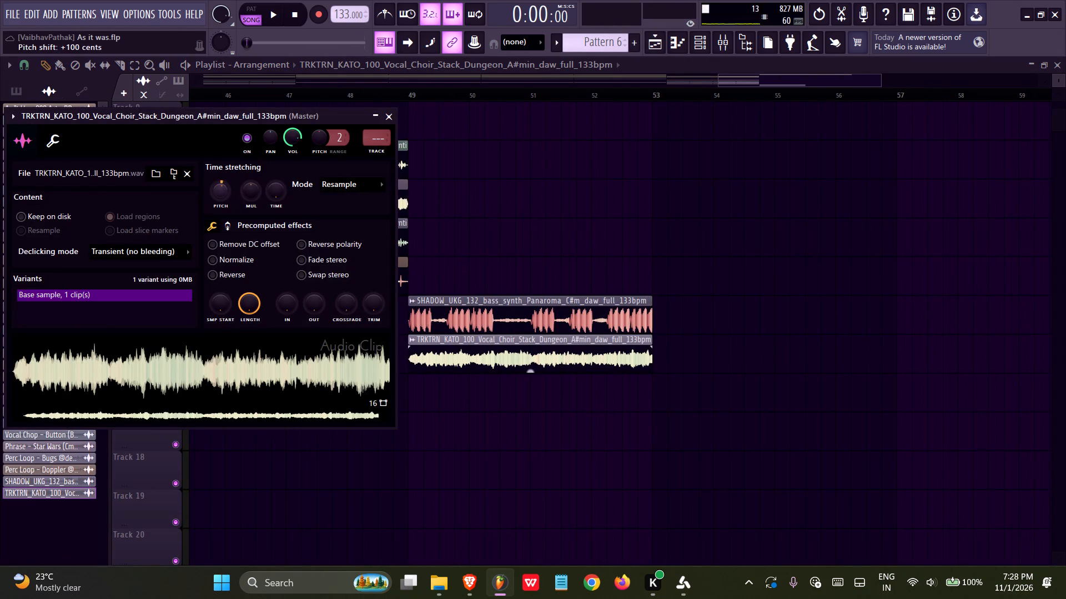
left_click_drag(217, 171, 217, 154)
left_click(252, 342)
right_click(503, 229)
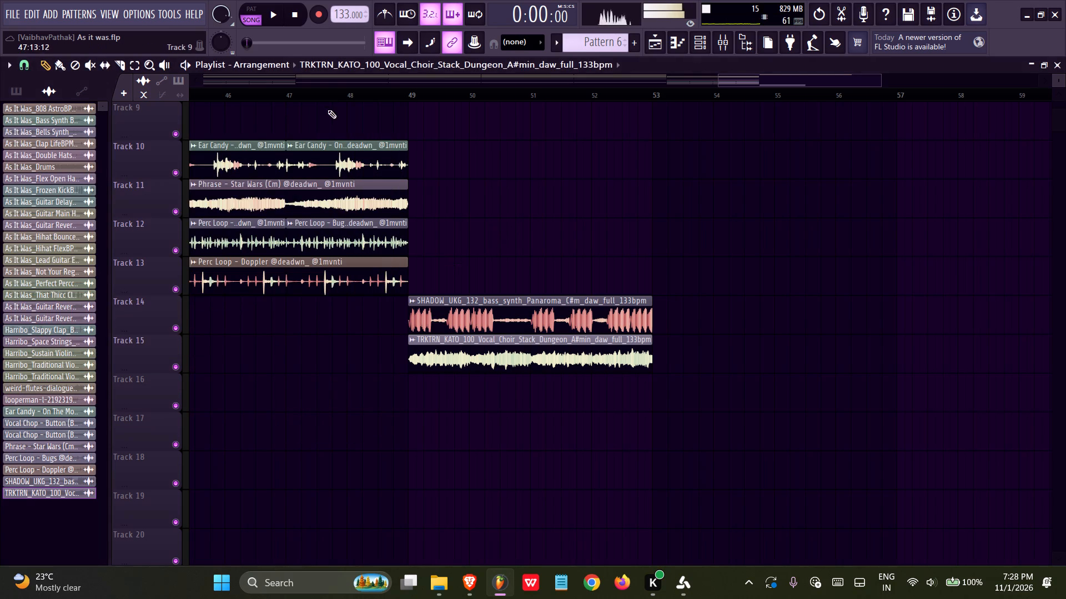
Play back the arrangement from around bar 47 to hear the repitched choir with the bass from bar 49.
left_click(323, 92)
key("space")
scroll(441, 205, "up", 6)
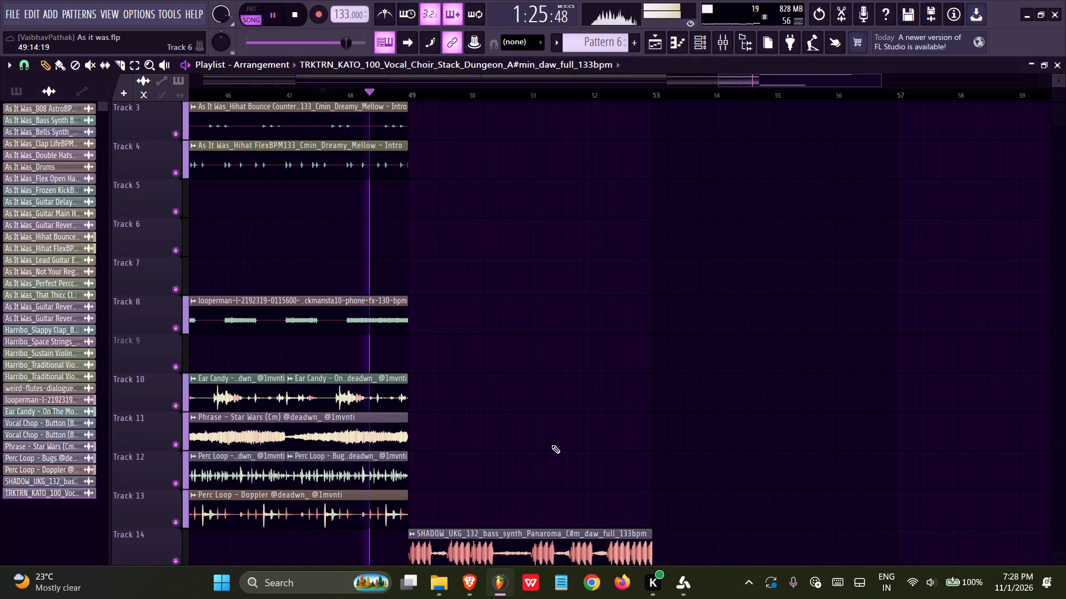
key("space")
left_click(676, 577)
left_click(113, 474)
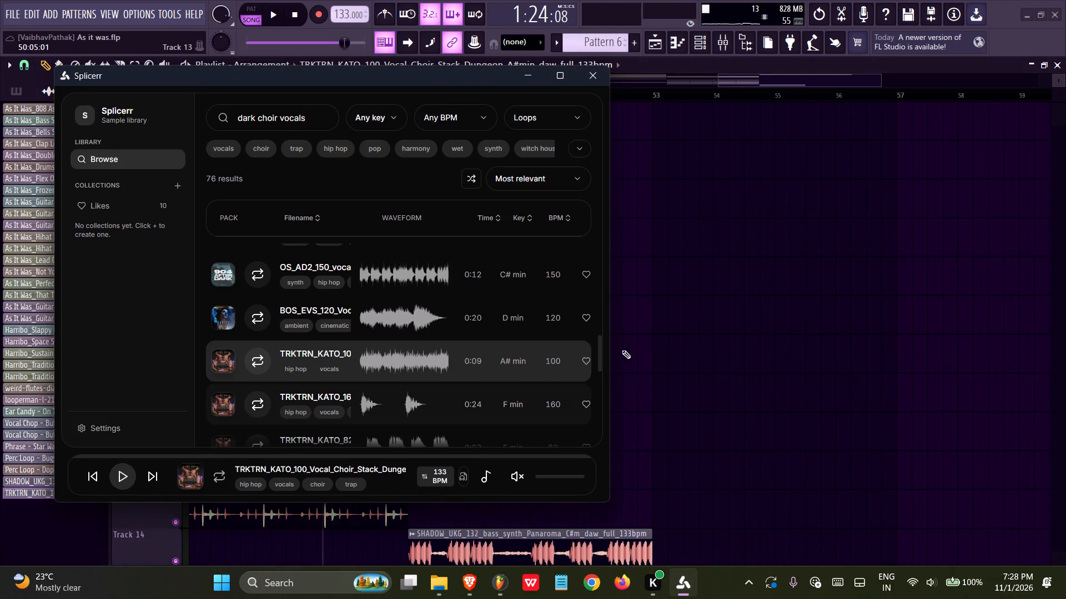
right_click(674, 314)
key("space")
scroll(482, 309, "down", 5)
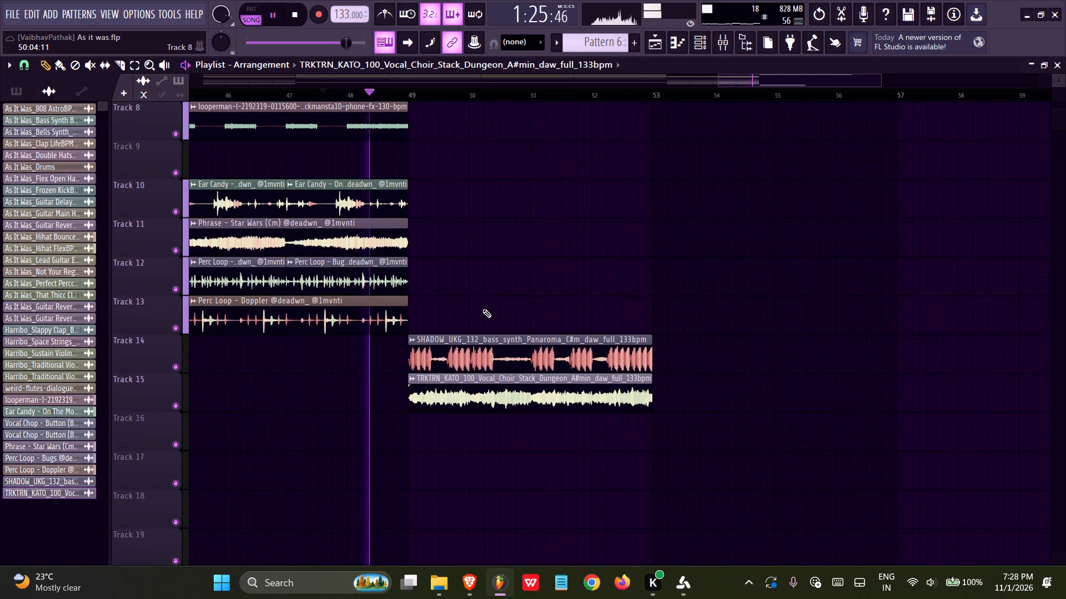
scroll(482, 309, "up", 5)
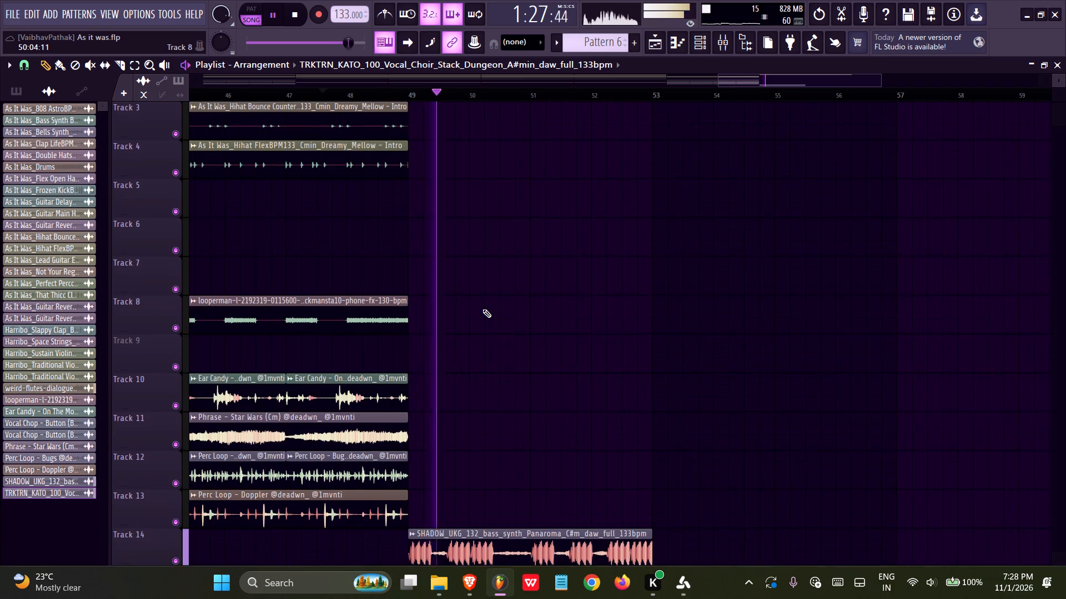
scroll(482, 309, "up", 4)
scroll(482, 309, "down", 4, "ctrl")
scroll(482, 309, "down", 6)
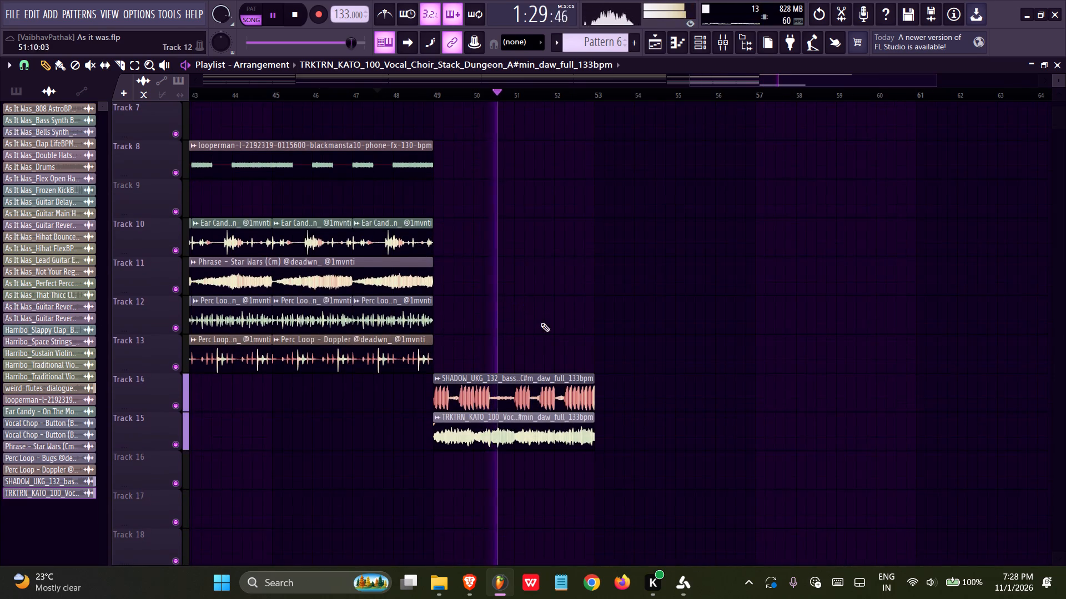
Duplicate the bass and choir clips on Tracks 14 and 15 to bar 53, and save the project.
left_click_drag(620, 346, 527, 427, "ctrl")
key("ctrl+b")
key("ctrl+s")
scroll(561, 308, "up", 6)
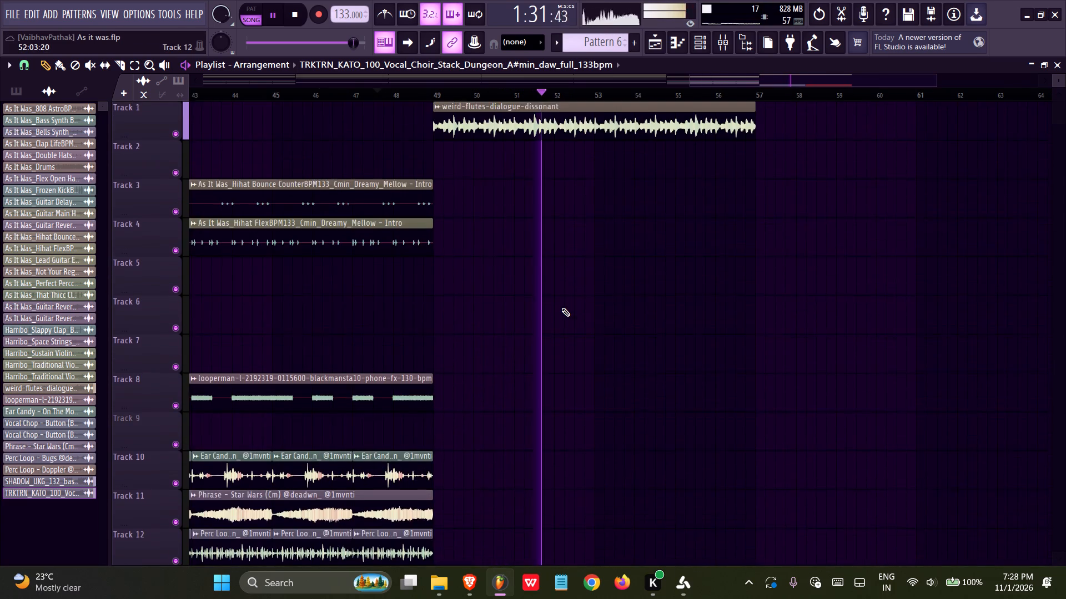
scroll(509, 295, "down", 11)
key("ctrl+s")
Show the sample browser beside the playlist, save the project and stop playback.
scroll(501, 287, "down", 5, "ctrl")
scroll(771, 285, "up", 5)
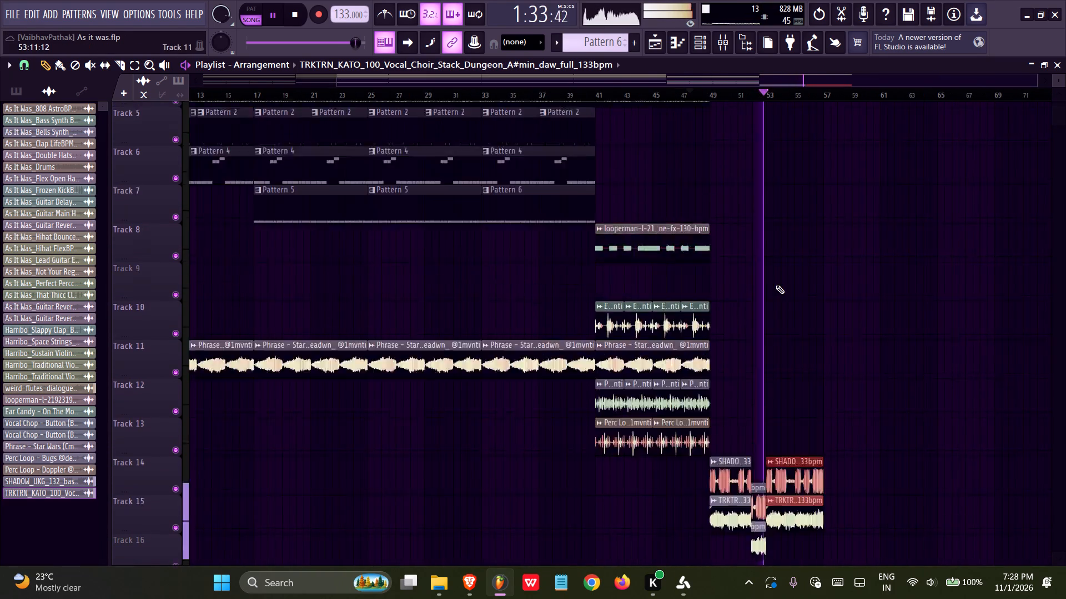
middle_click_drag(770, 266, 509, 109)
scroll(606, 241, "up", 5)
scroll(584, 174, "down", 3)
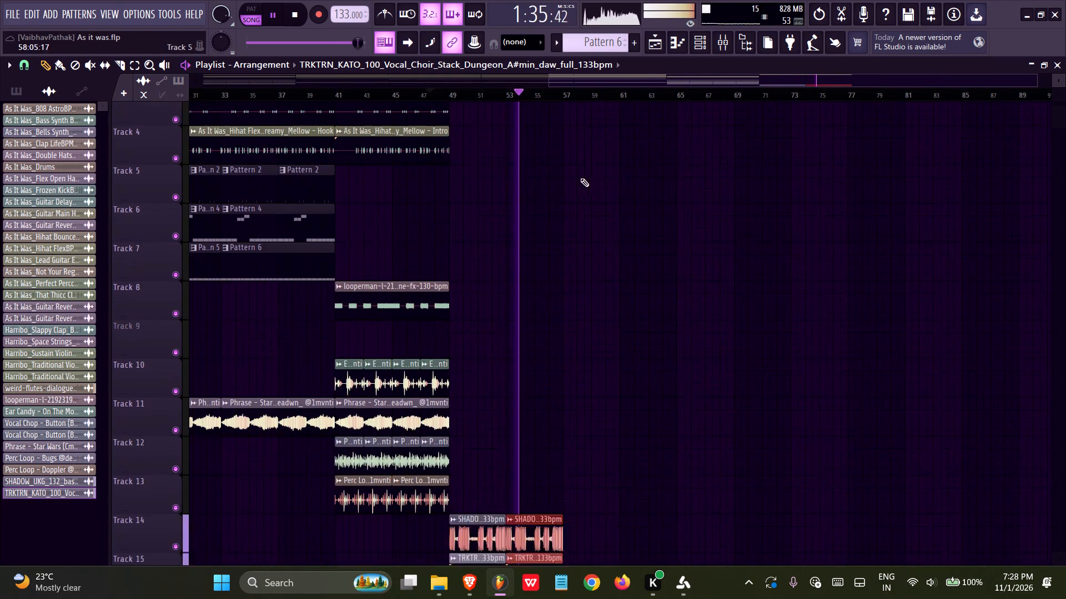
scroll(580, 178, "down", 6)
left_click(755, 36)
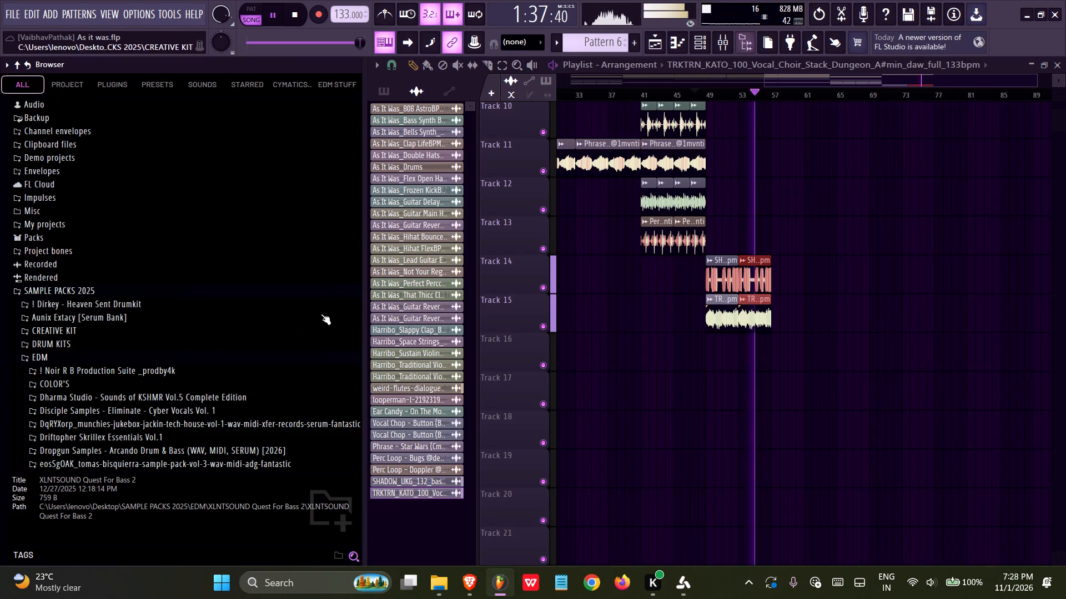
key("ctrl+s")
scroll(38, 349, "down", 3)
key("space")
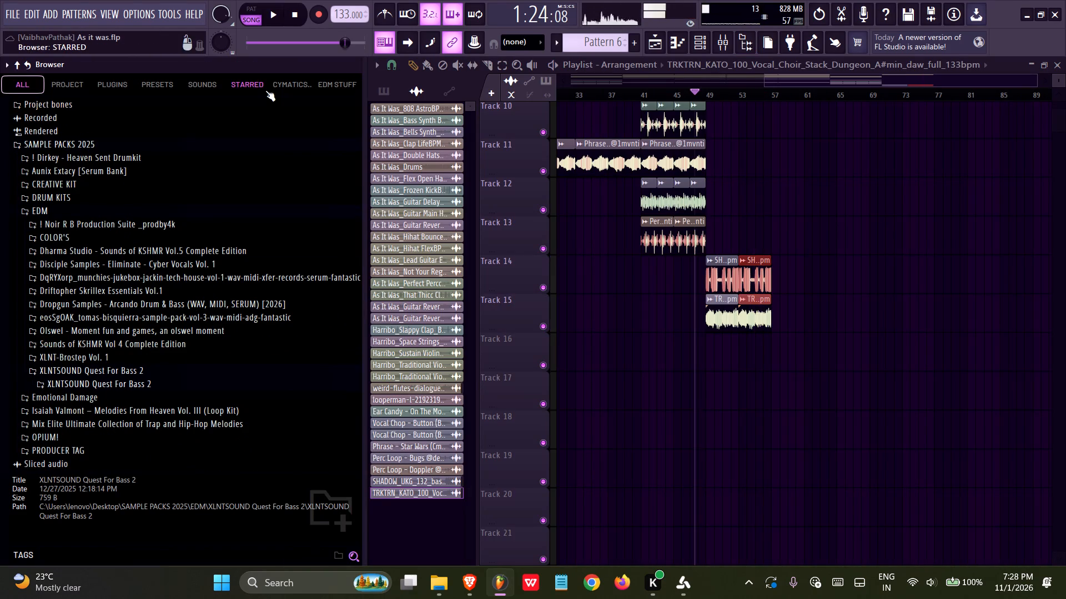
Expand the XLNTSOUND Quest For Bass 2 pack to Drums, Drum Loops and its Full Loops folder.
left_click(118, 304)
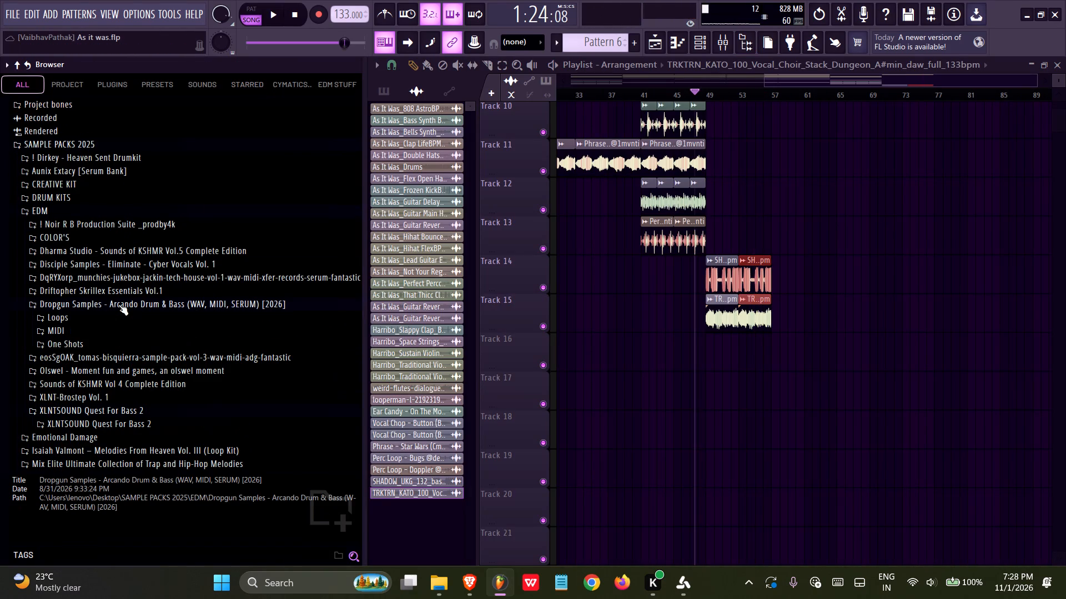
left_click(87, 304)
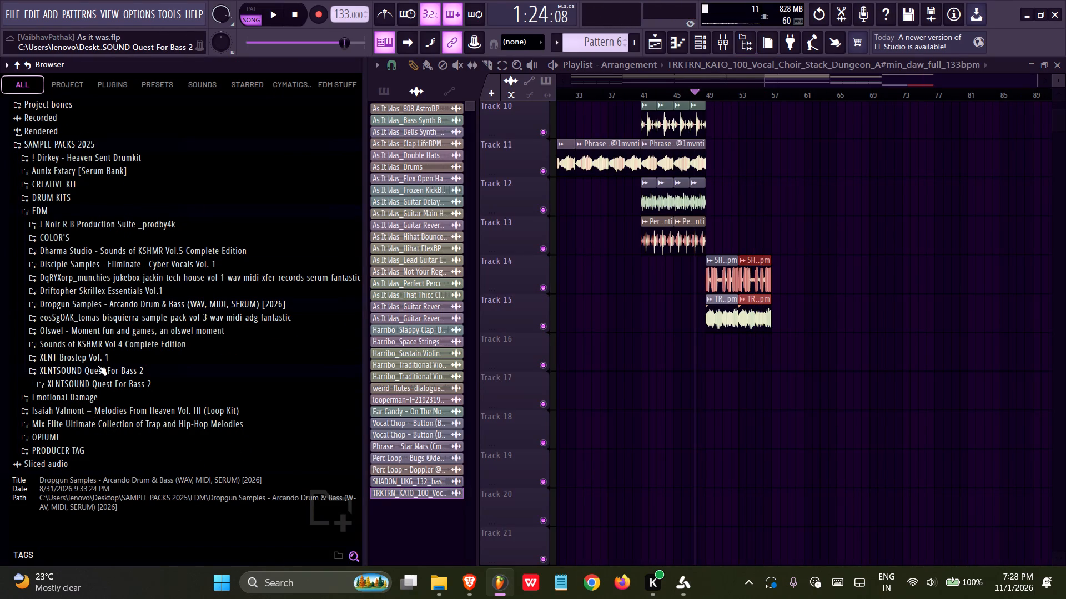
left_click(84, 379)
left_click(87, 394)
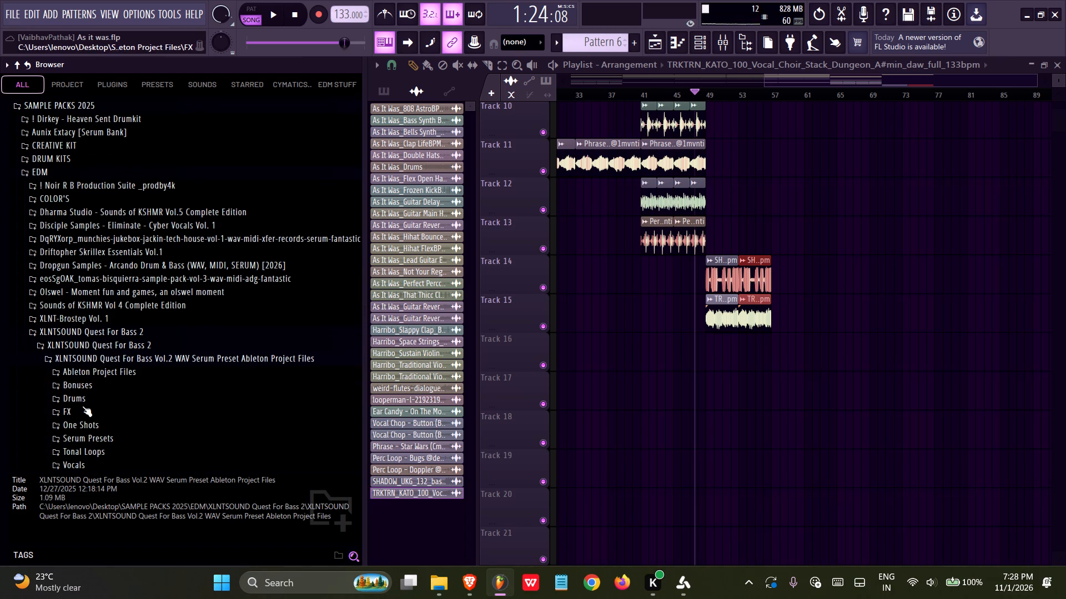
left_click(83, 404)
left_click(85, 400)
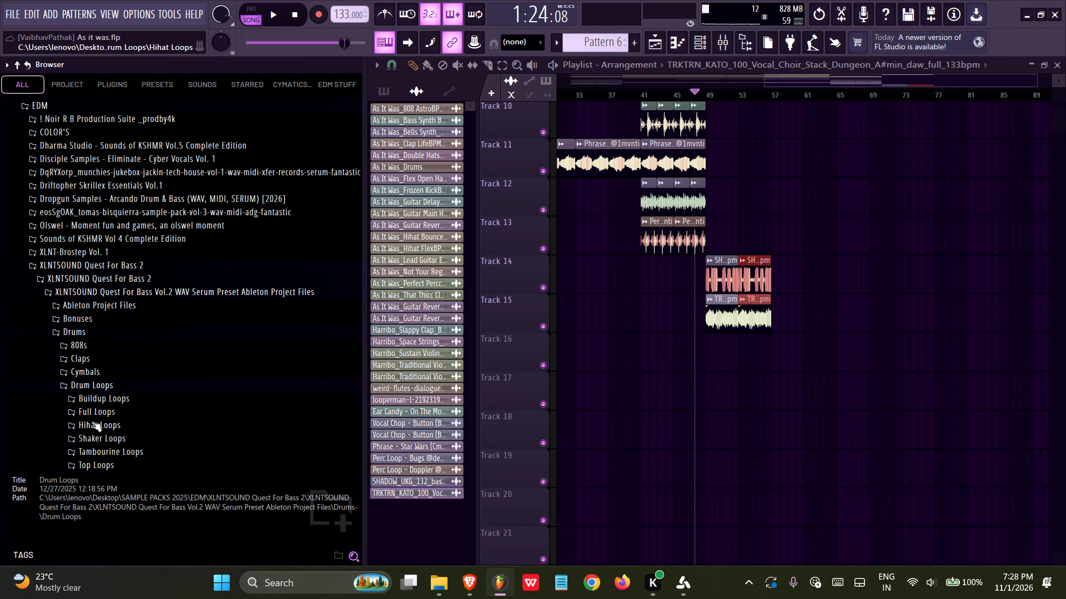
left_click(90, 410)
left_click(122, 373)
Audition the Full Loops samples, comparing a full drum loop with several garage loops, including Garage Loop 01 and 02.
scroll(123, 366, "down", 10)
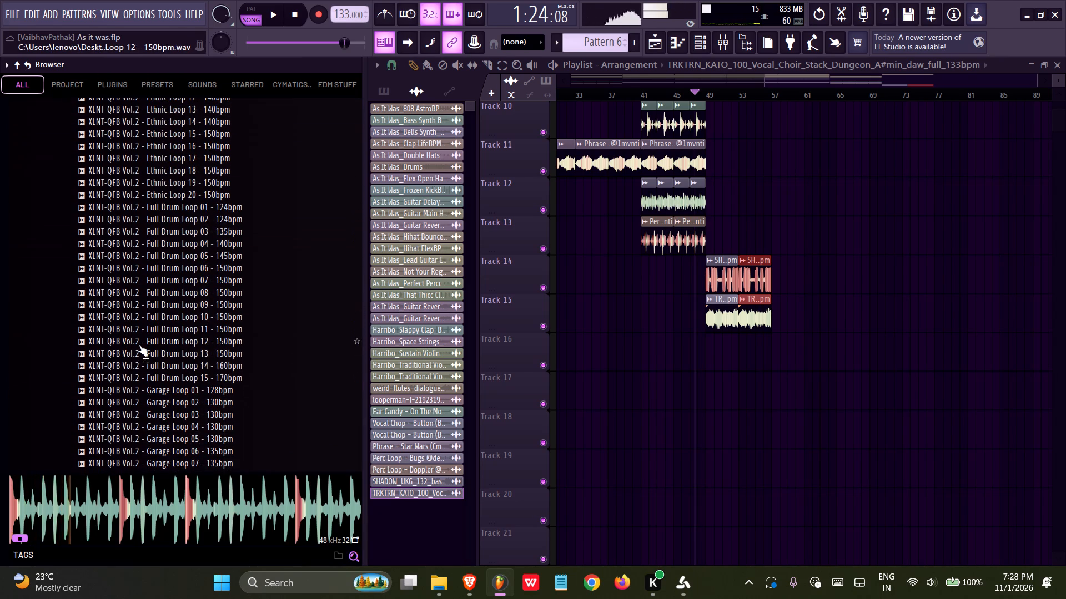
left_click(139, 344)
scroll(139, 344, "down", 2)
left_click(140, 337)
left_click(150, 321)
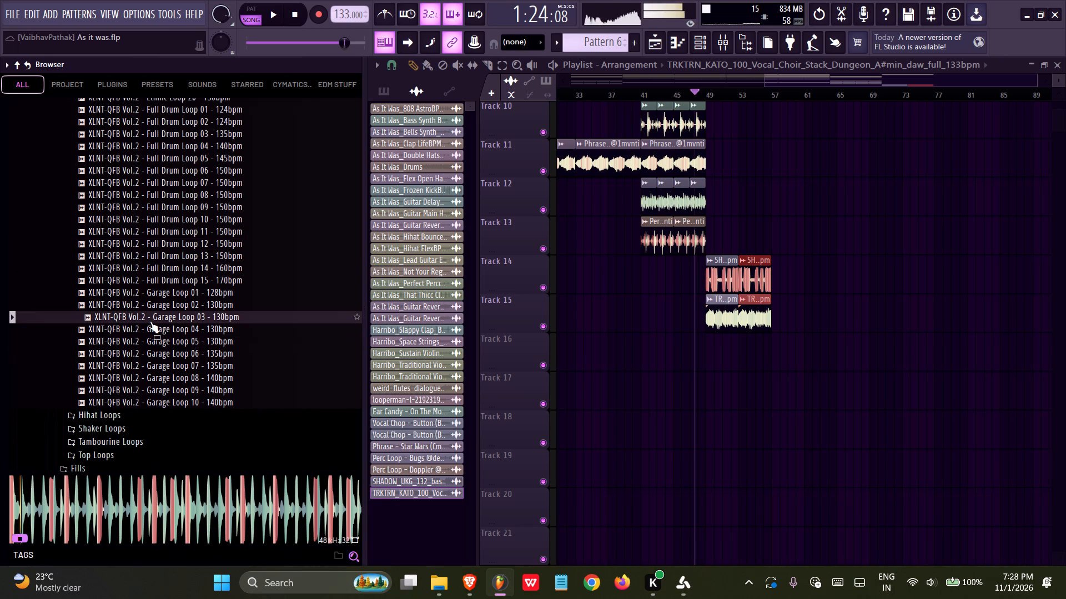
left_click(155, 377)
left_click(168, 297)
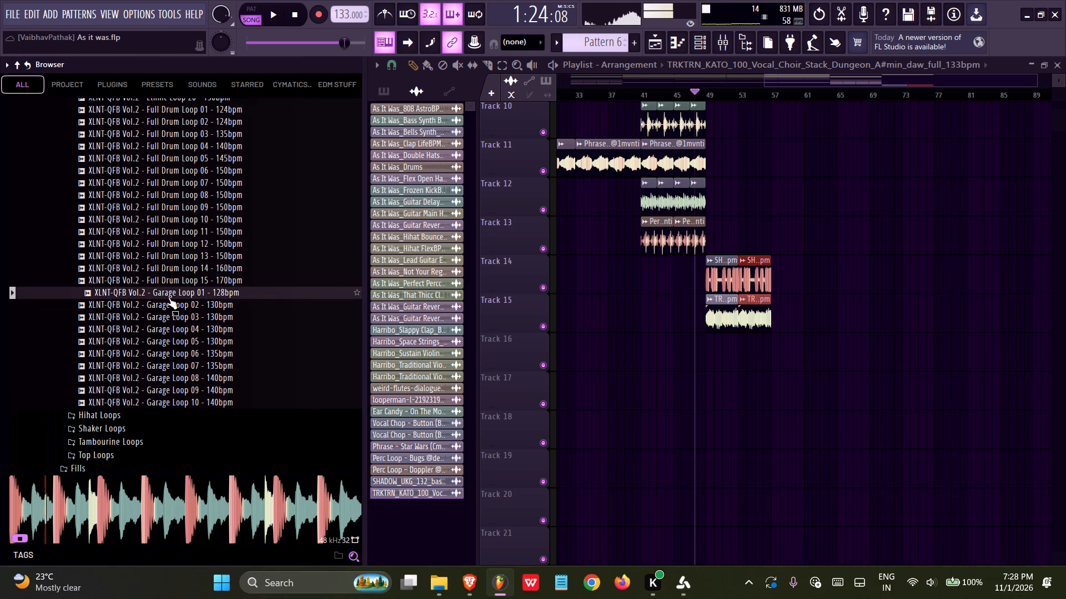
left_click(160, 302)
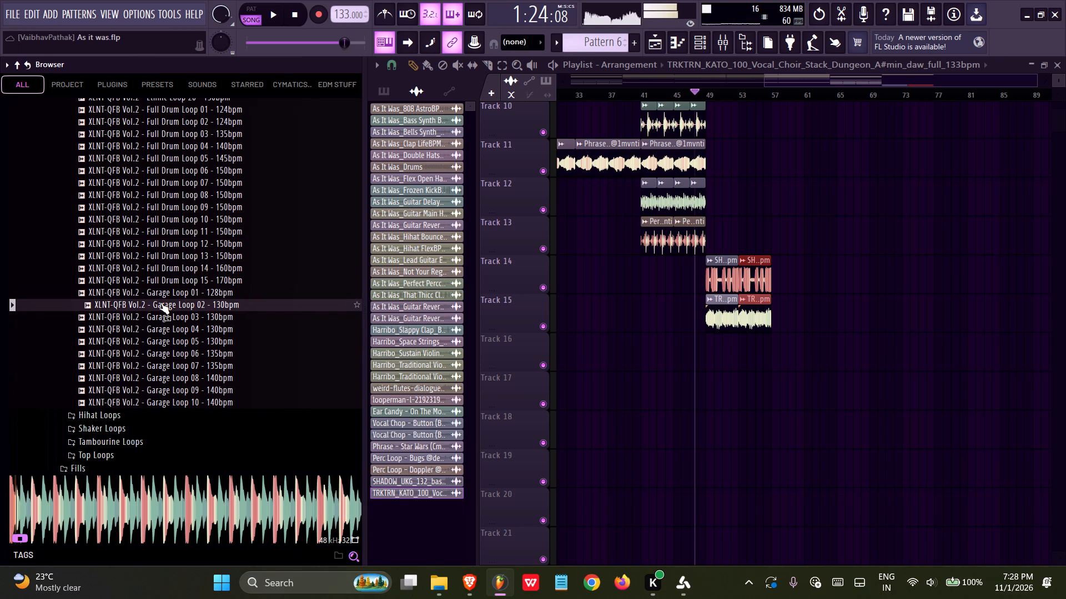
left_click(163, 296)
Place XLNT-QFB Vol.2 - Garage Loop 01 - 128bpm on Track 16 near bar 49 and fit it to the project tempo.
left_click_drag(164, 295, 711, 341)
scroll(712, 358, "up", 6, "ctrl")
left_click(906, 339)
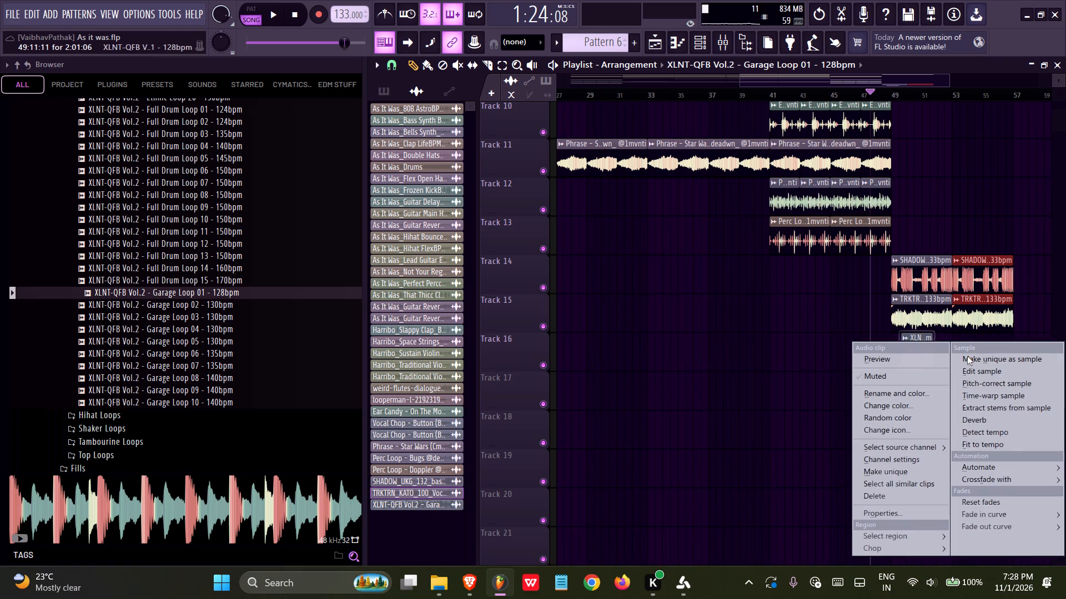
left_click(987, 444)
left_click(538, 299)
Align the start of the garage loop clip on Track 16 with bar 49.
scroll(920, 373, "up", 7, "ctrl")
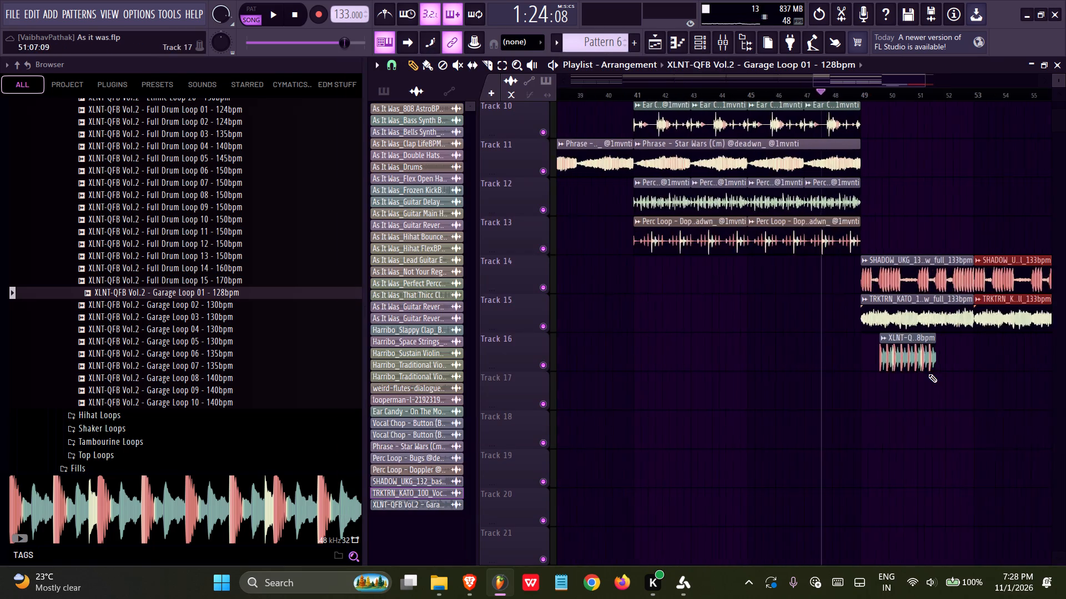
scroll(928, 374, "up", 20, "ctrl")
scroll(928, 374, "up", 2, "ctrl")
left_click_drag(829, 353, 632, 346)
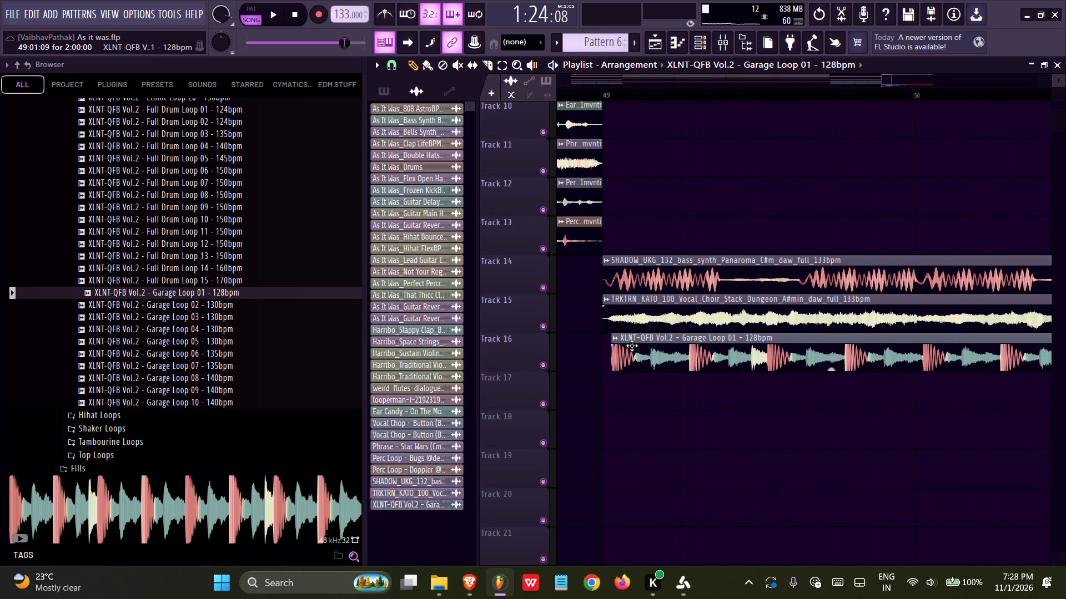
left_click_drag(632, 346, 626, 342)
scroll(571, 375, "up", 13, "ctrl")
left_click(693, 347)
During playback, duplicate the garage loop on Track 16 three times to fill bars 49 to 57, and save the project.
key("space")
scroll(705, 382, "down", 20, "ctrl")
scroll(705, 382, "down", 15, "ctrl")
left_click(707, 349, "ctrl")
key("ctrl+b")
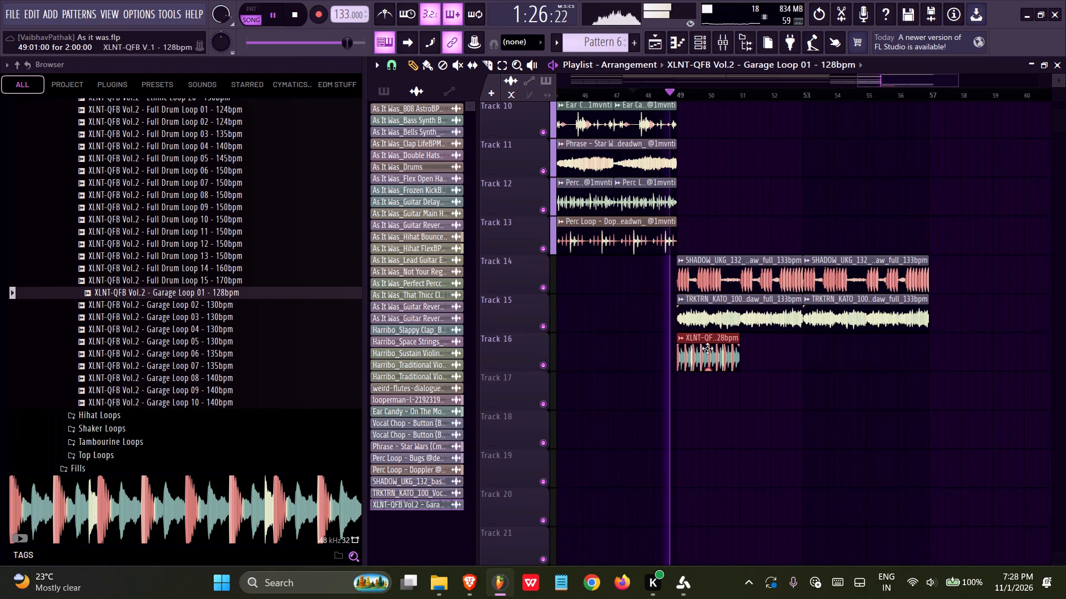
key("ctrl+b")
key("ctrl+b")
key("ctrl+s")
Collapse the Full Loops and Drum Loops folders in the sample browser.
scroll(83, 403, "up", 9)
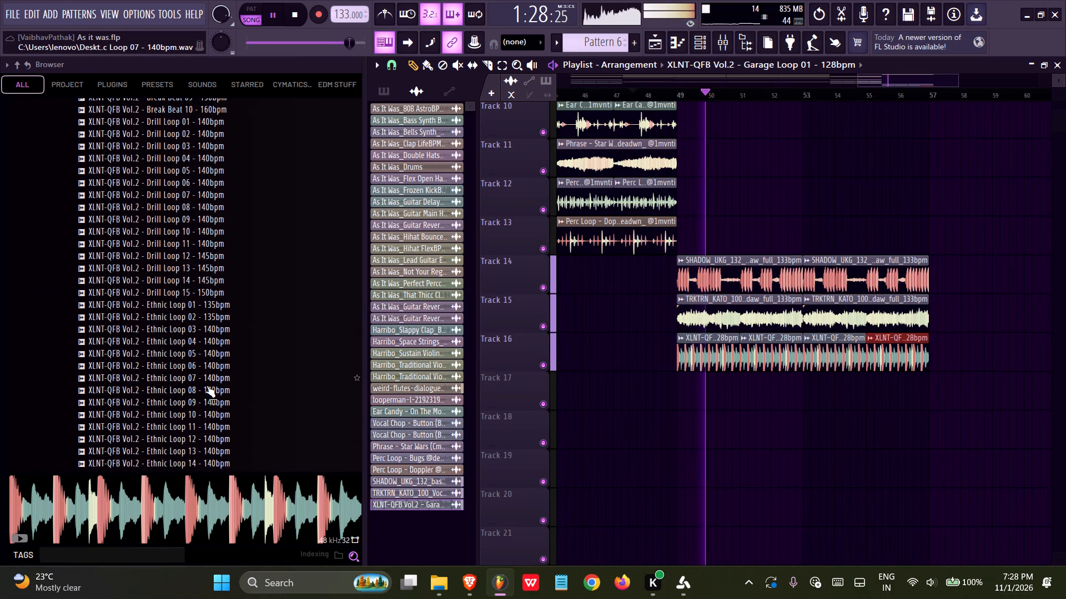
scroll(207, 385, "up", 7)
left_click(120, 333)
left_click(113, 306)
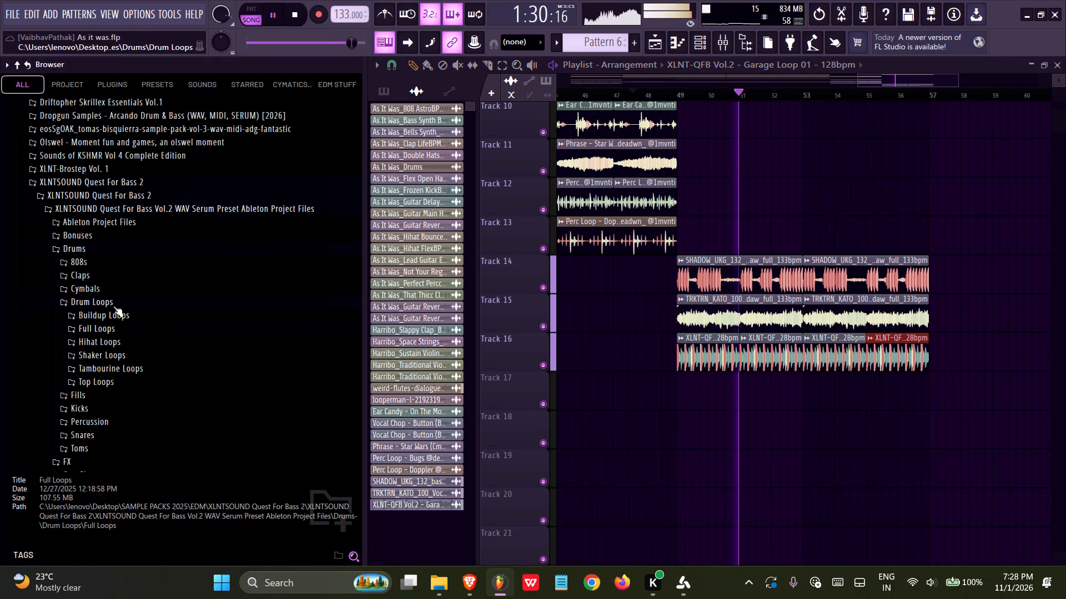
Delete both bass clips on Track 14 and all the garage loop clips on Track 16.
scroll(787, 385, "up", 12)
scroll(786, 362, "down", 6)
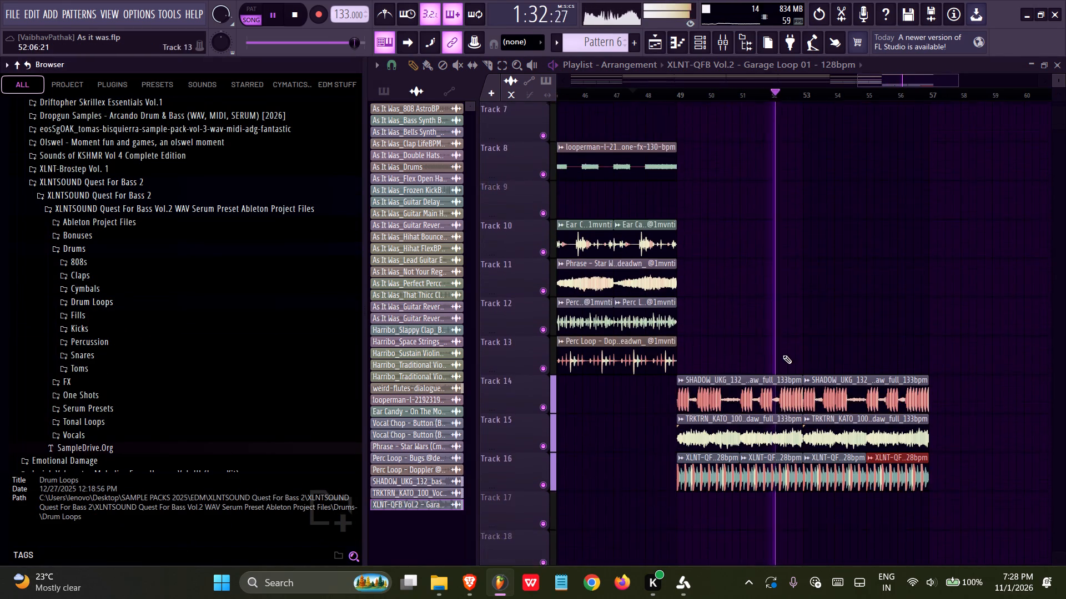
scroll(783, 355, "down", 3)
right_click_drag(746, 261, 883, 260)
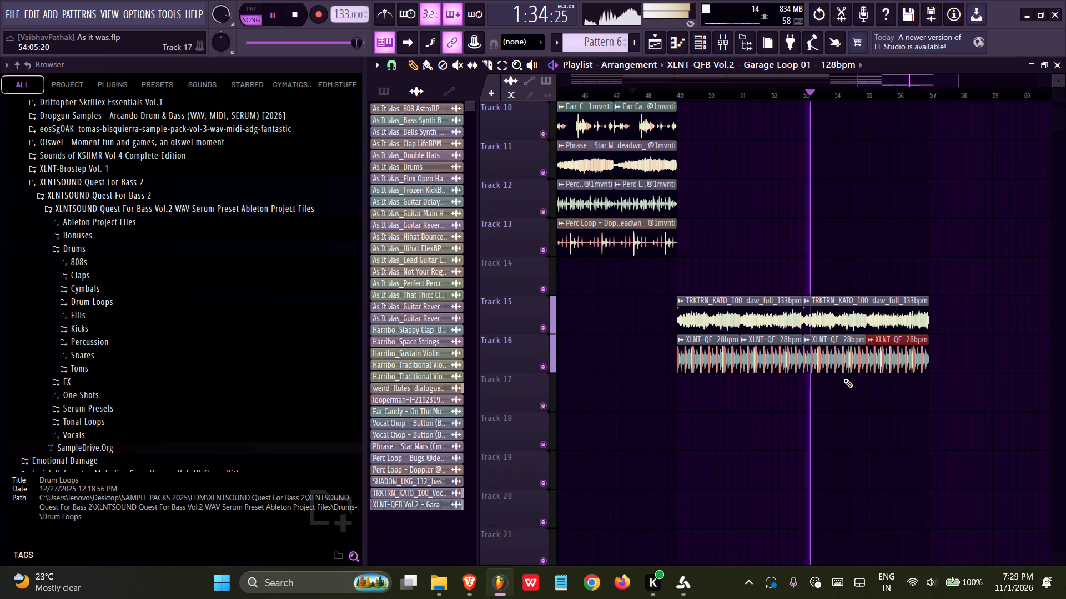
right_click_drag(837, 361, 942, 343)
Stop playback and move the first choir clip from bar 49 on Track 15 to bar 1 on Track 17.
scroll(878, 358, "up", 9)
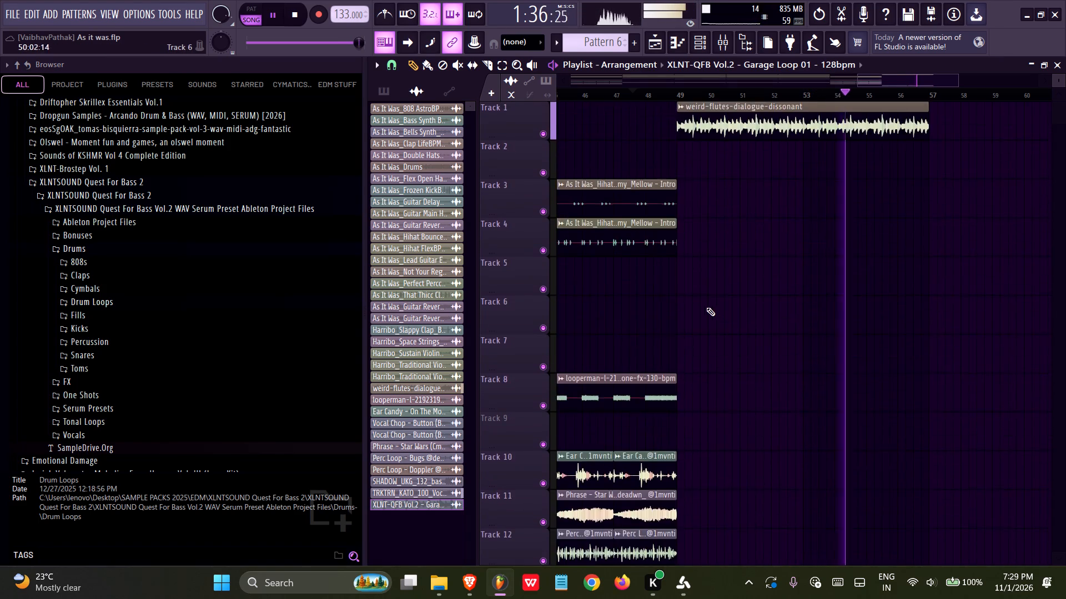
scroll(702, 306, "down", 4)
scroll(782, 303, "up", 9)
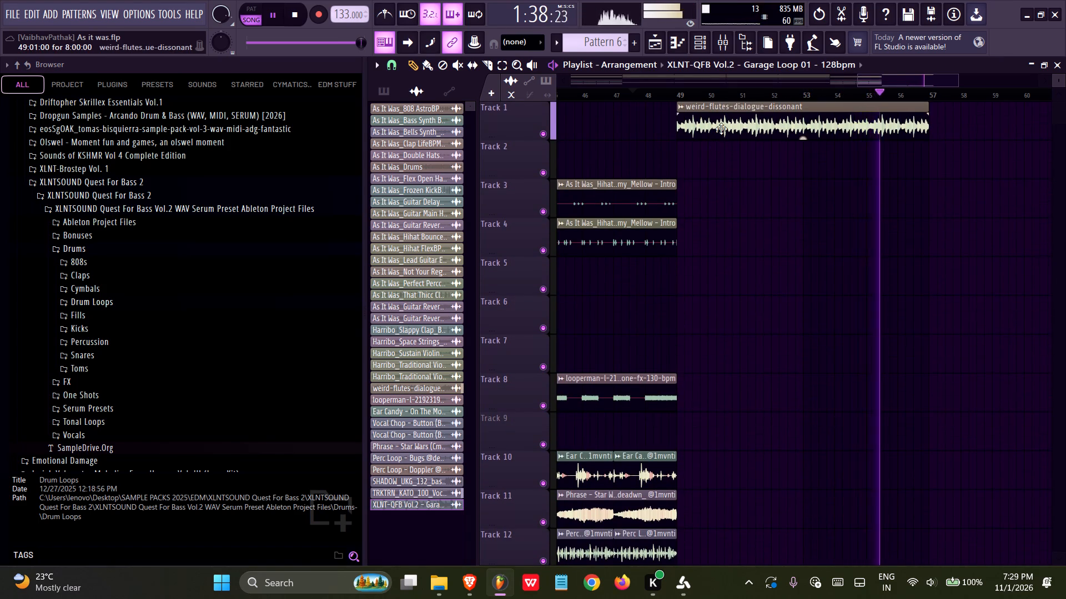
scroll(724, 132, "down", 18, "ctrl")
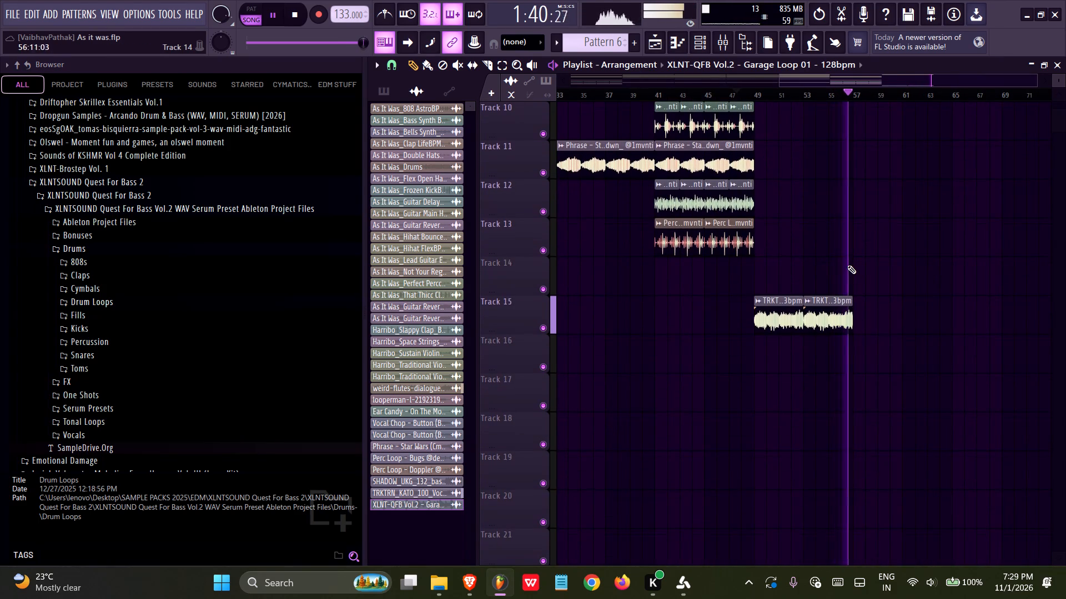
key("space")
left_click_drag(780, 312, 338, 393)
scroll(619, 352, "up", 8)
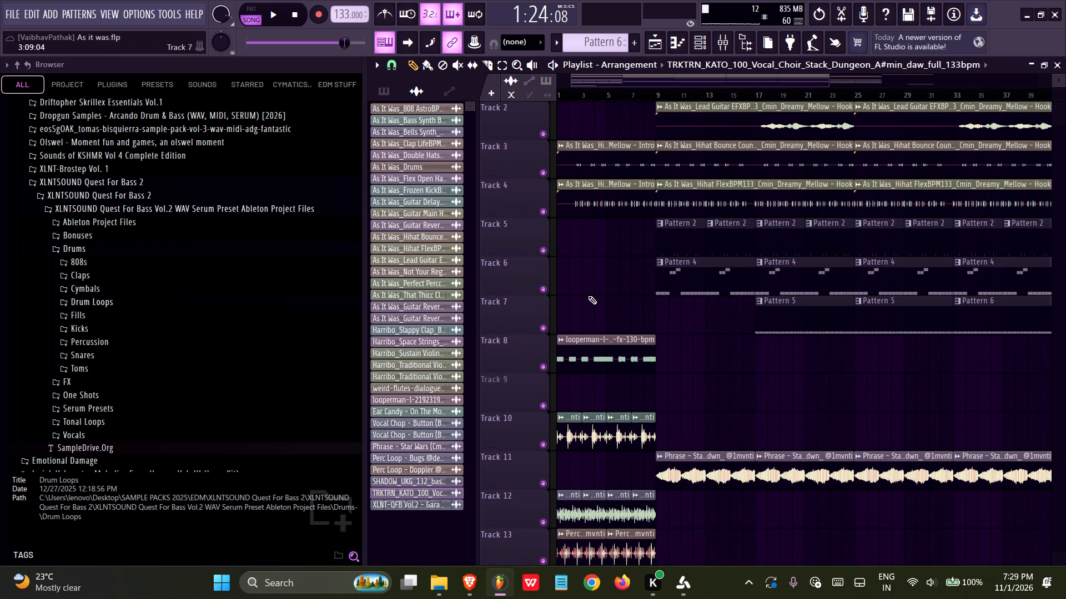
Toggle muting of the topmost visible playlist track and play back the arrangement.
scroll(588, 296, "up", 5)
scroll(580, 296, "down", 12)
scroll(572, 201, "up", 6)
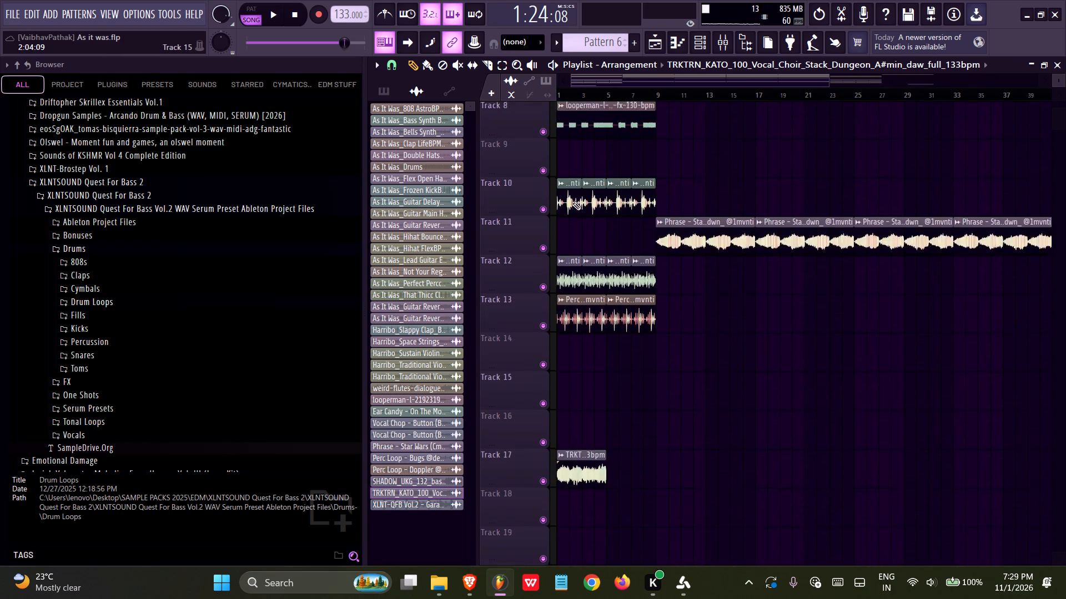
scroll(572, 201, "up", 9)
left_click(542, 130)
key("space")
scroll(594, 251, "down", 12)
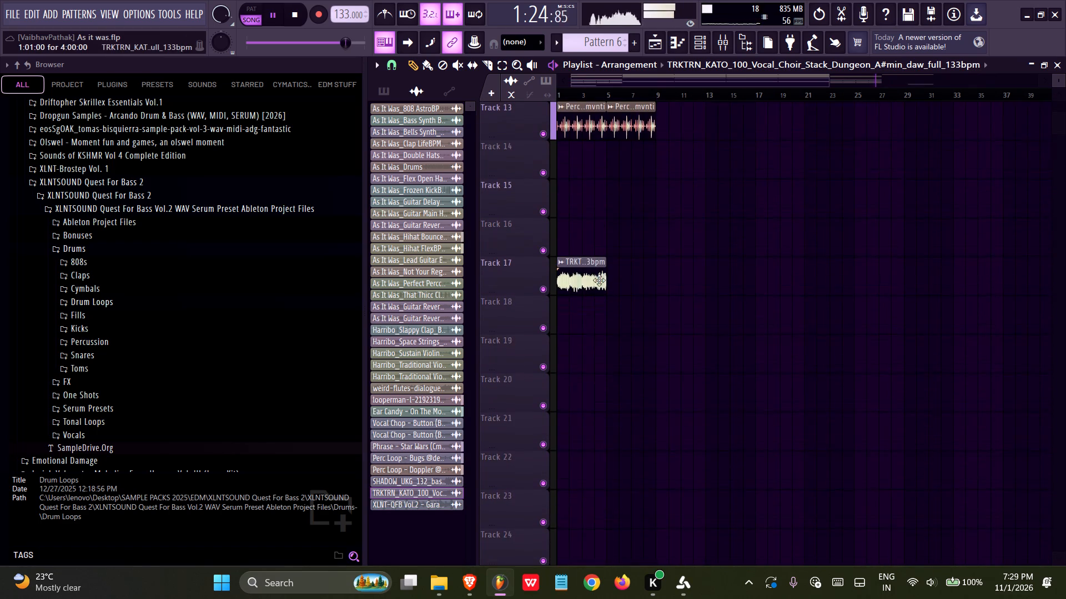
scroll(595, 288, "up", 5, "ctrl")
middle_click_drag(703, 178, 911, 184)
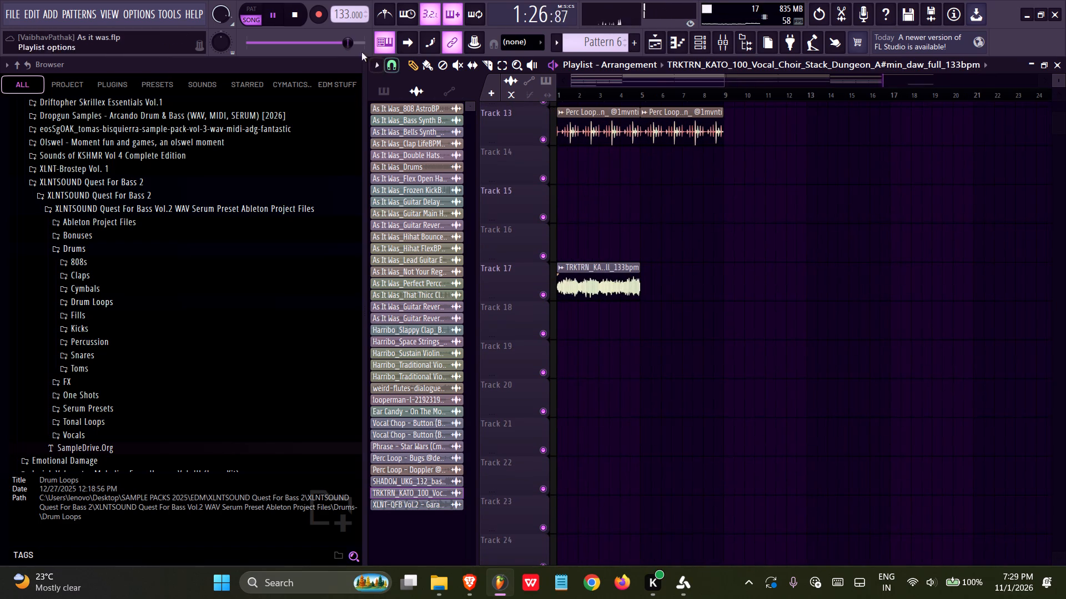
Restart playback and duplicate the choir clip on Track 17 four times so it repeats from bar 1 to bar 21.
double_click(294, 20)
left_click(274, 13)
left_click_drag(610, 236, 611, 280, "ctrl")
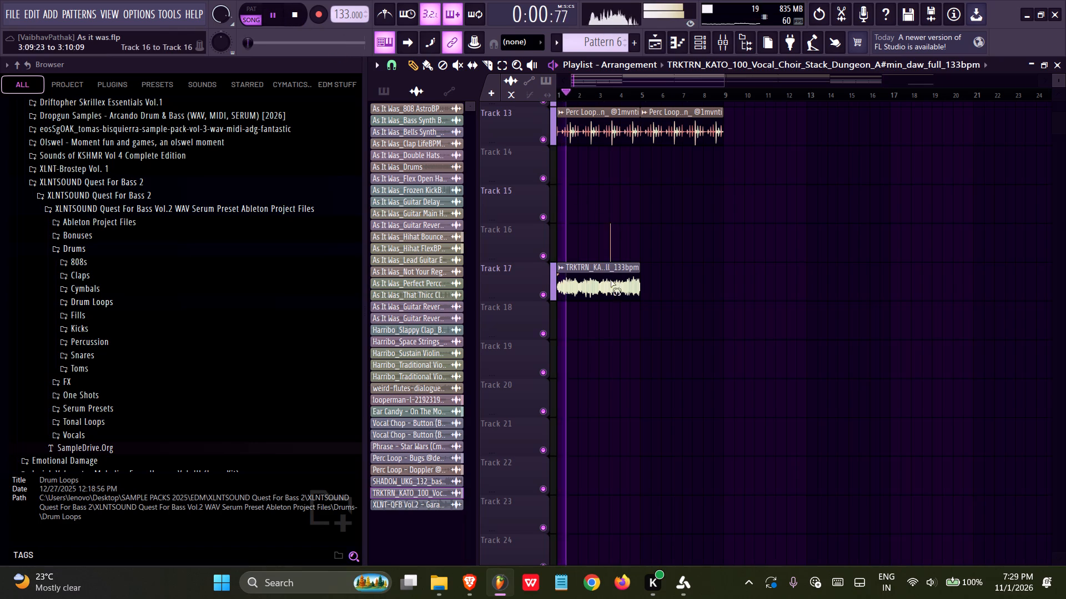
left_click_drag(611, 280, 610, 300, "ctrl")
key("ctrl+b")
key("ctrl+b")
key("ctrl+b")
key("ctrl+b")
Save the project, hide the sample browser and clear the clip selection in the playlist.
scroll(715, 316, "up", 5)
scroll(628, 290, "up", 3)
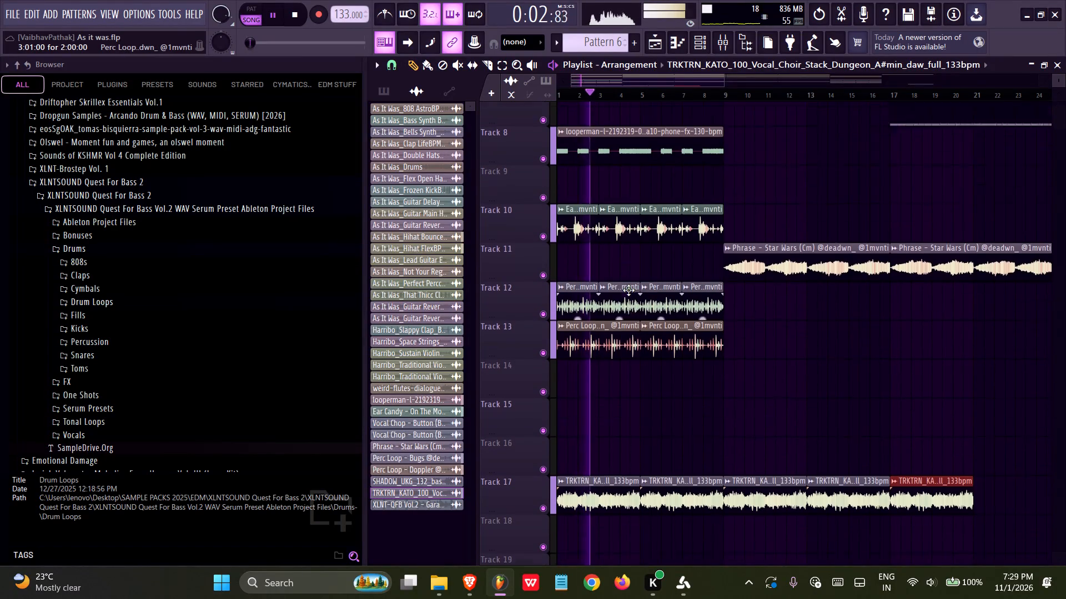
scroll(628, 290, "up", 6)
key("ctrl+s")
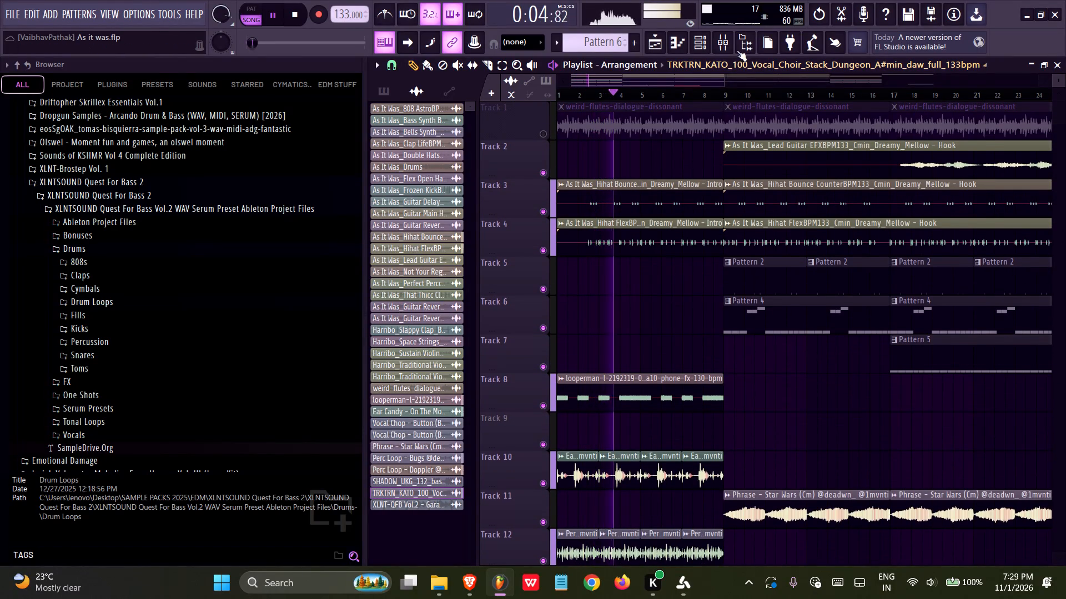
left_click(740, 44)
scroll(425, 303, "down", 7, "alt")
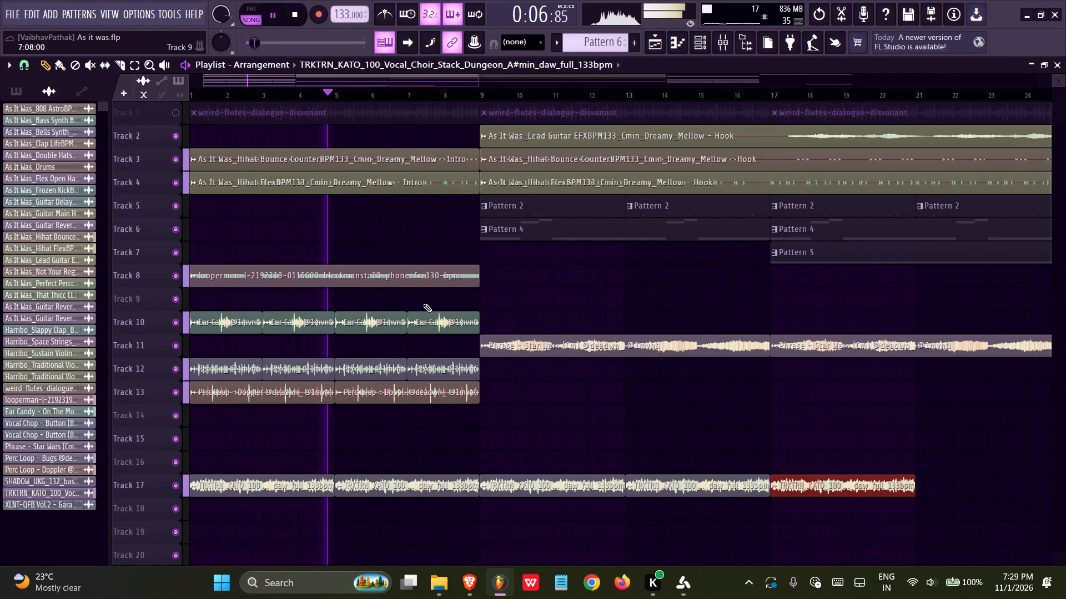
scroll(421, 304, "down", 5, "ctrl")
key("ctrl+s")
scroll(405, 287, "up", 4)
double_click(351, 106)
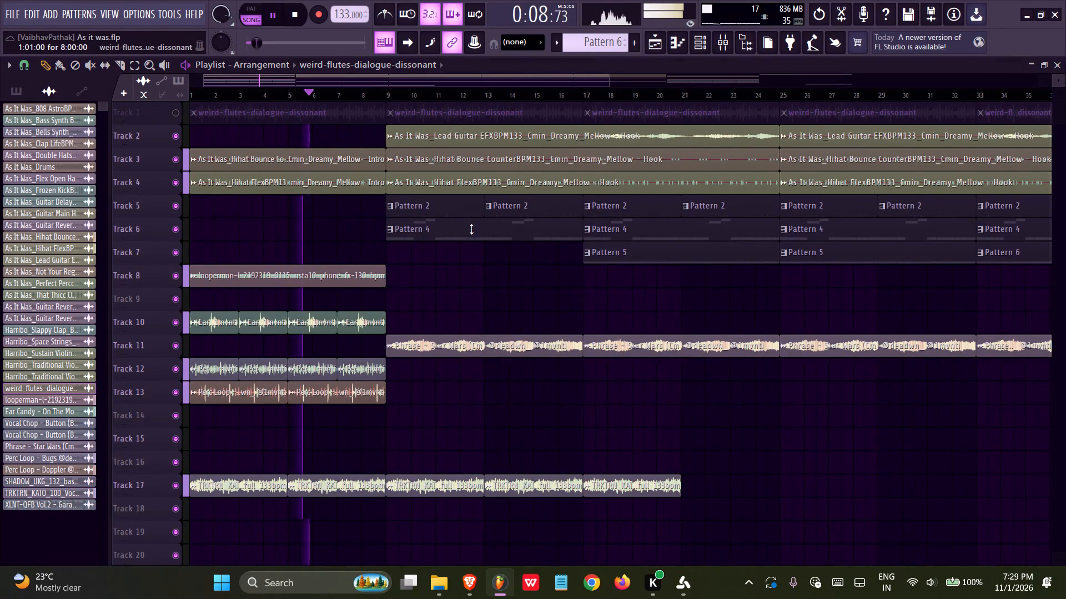
Stop playback, change the target mixer track of the choir clip's channel, play the arrangement from the start and save.
right_click(509, 276)
key("space")
double_click(325, 480)
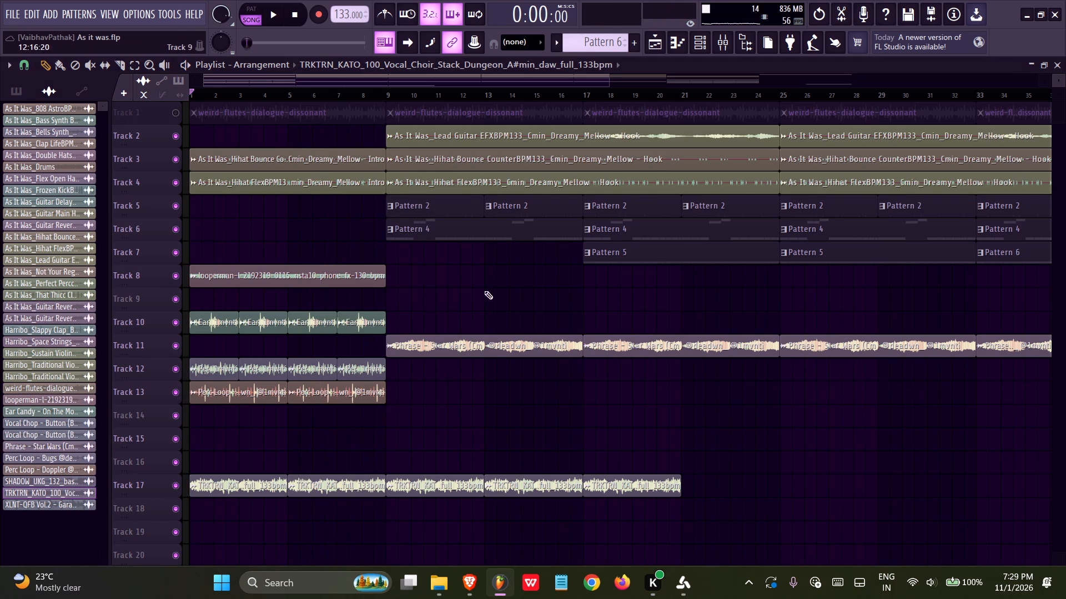
scroll(385, 145, "up", 1)
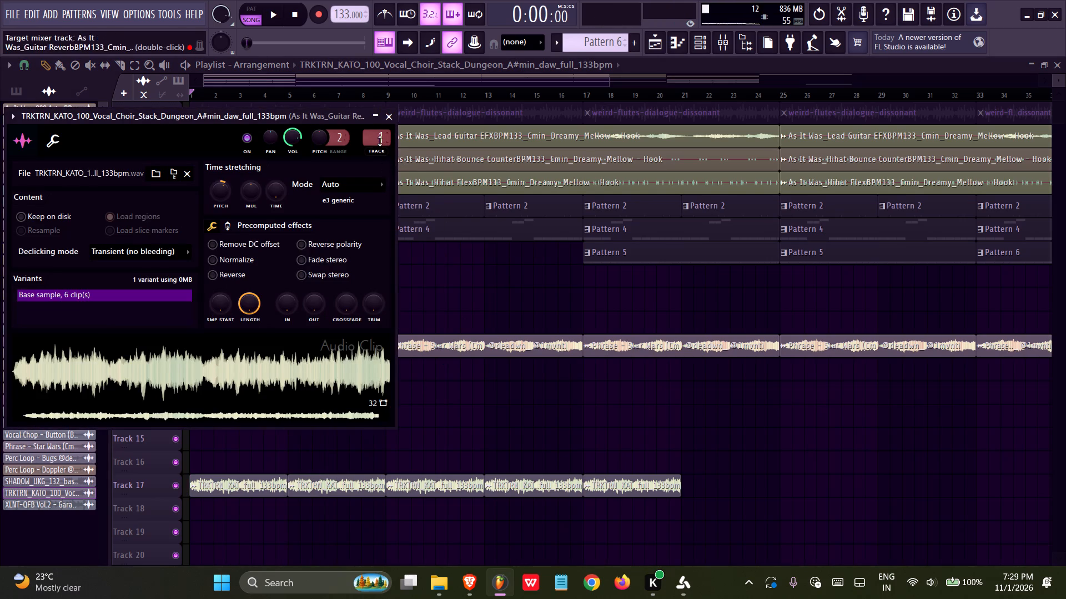
scroll(380, 141, "up", 1)
right_click(467, 259)
key("space")
key("ctrl+s")
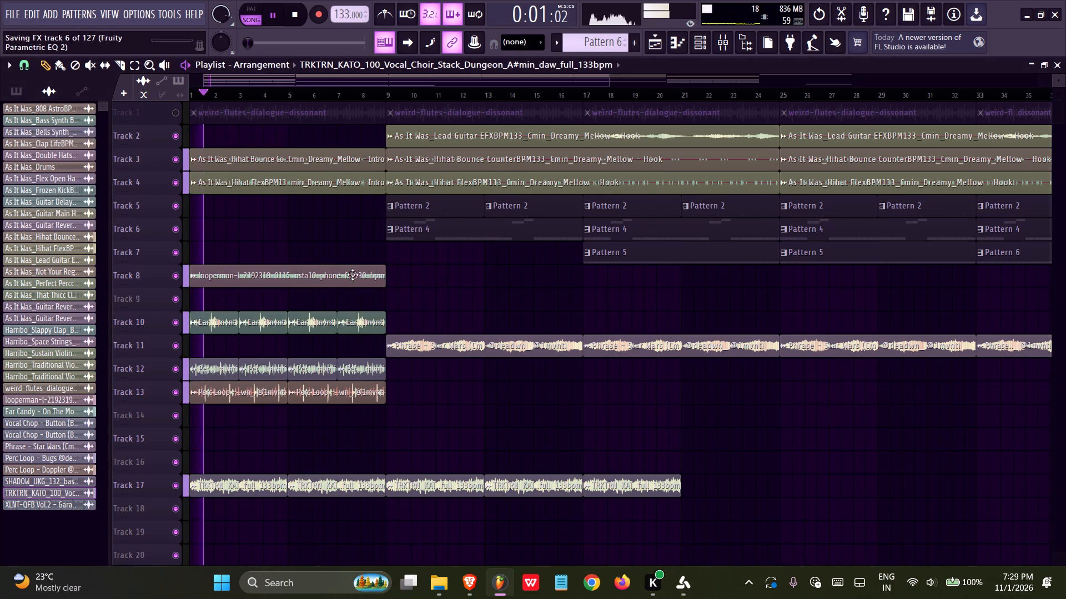
Delete the leftover choir clip at bar 53 on Track 15 and the flute clip at bar 49 on Track 1, save, and stop playback.
scroll(465, 273, "down", 10, "ctrl")
key("ctrl+s")
right_click_drag(823, 314, 870, 454)
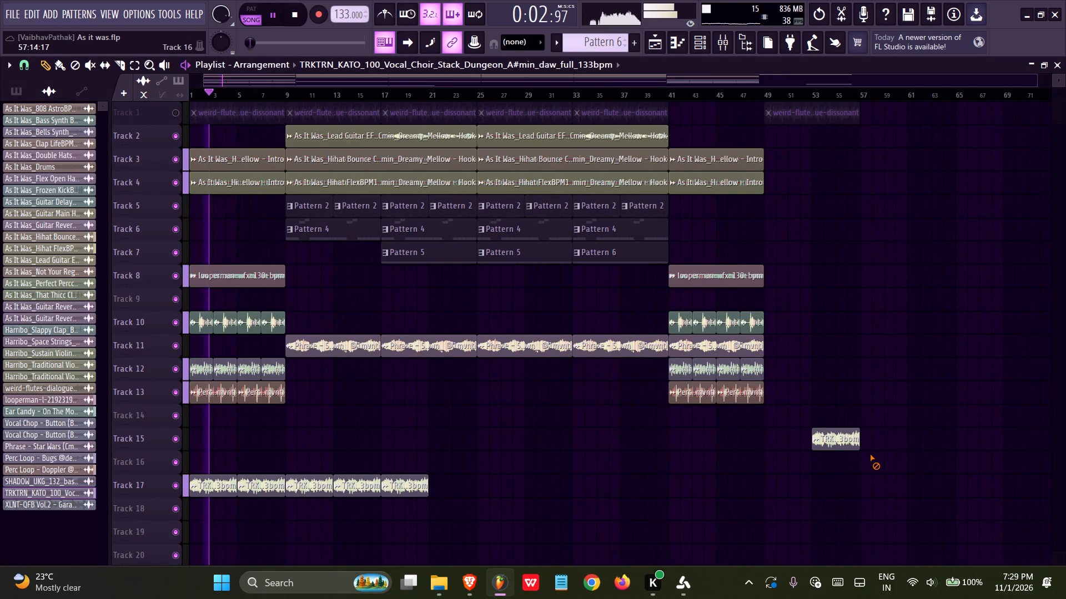
right_click_drag(870, 454, 818, 110)
key("ctrl+s")
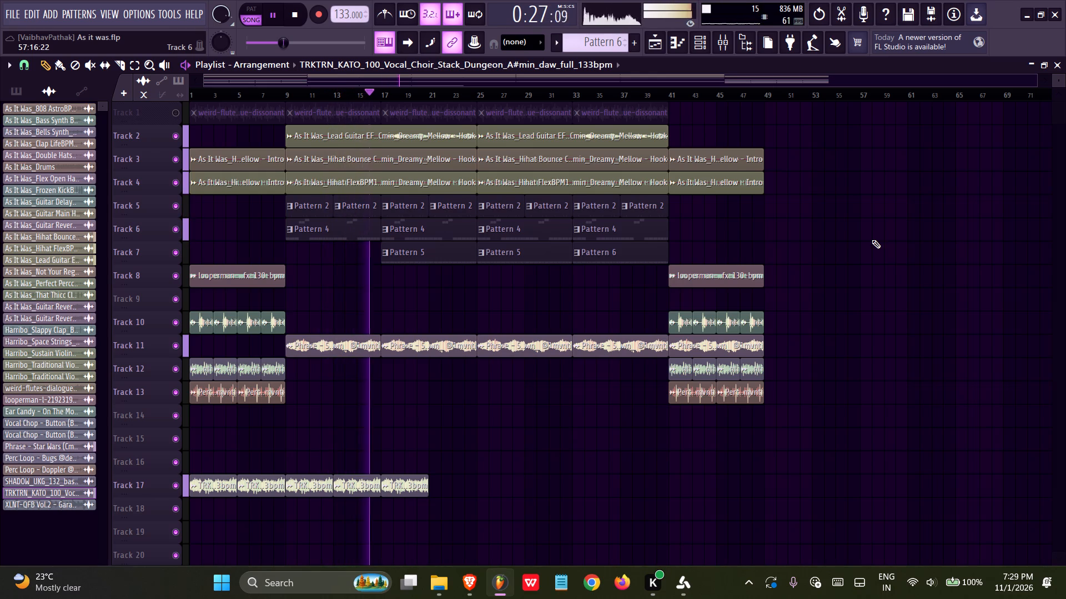
key("space")
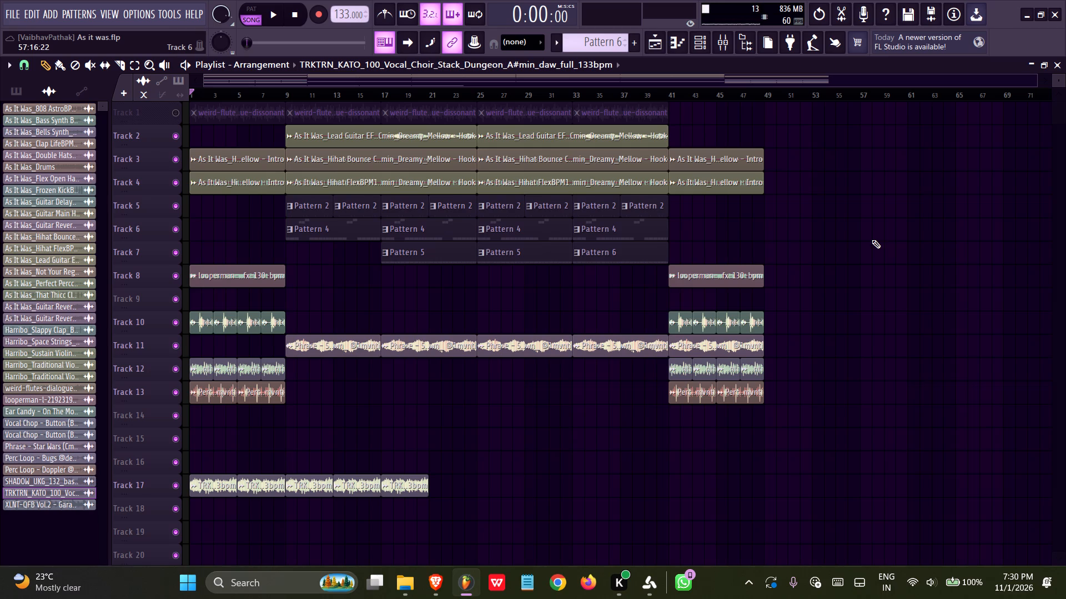
Delete all the choir clips on Track 17.
right_click_drag(437, 425, 208, 483)
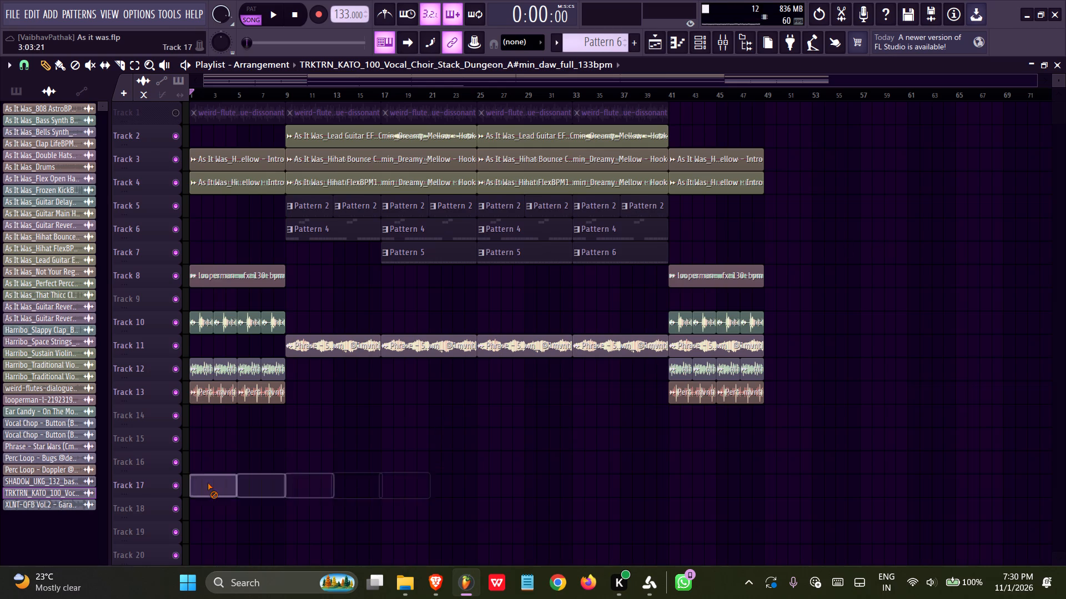
right_click_drag(208, 483, 205, 484)
Unmute Track 1, play back the arrangement from the start, save the project and stop playback.
left_click(176, 118)
key("space")
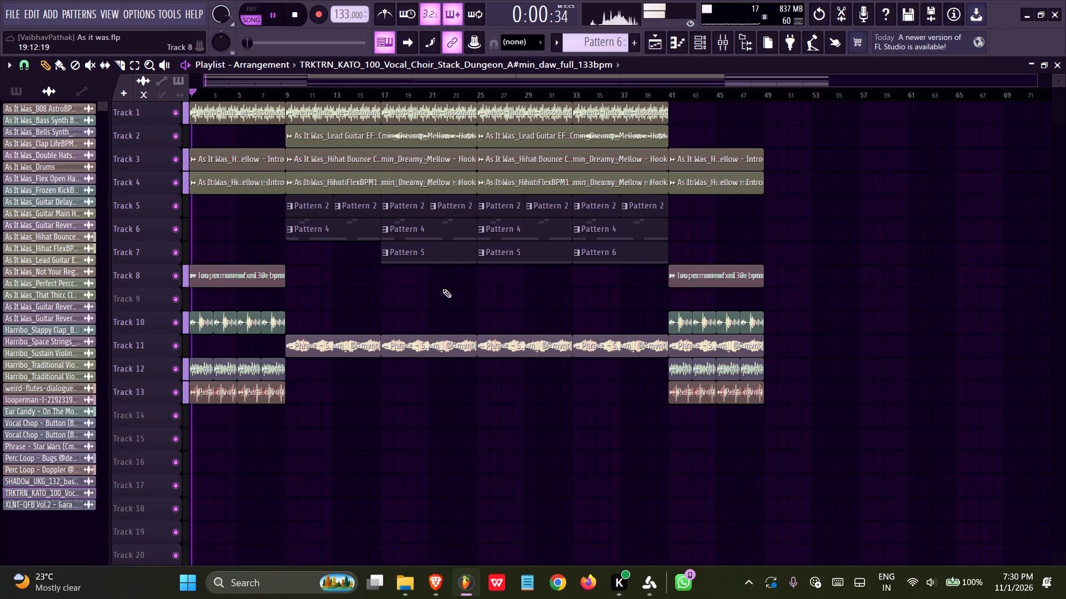
key("ctrl+s")
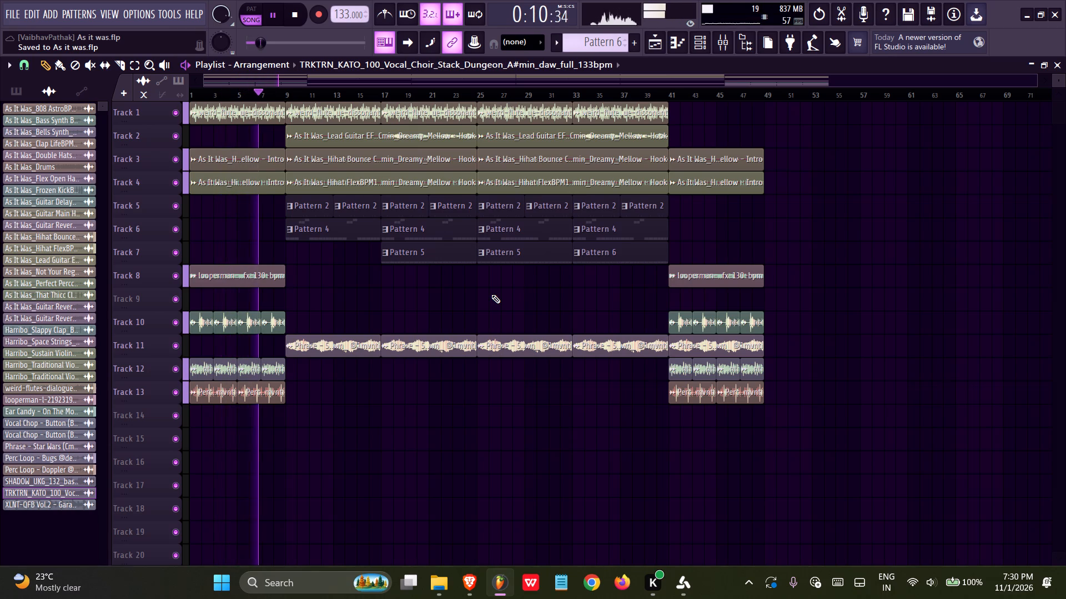
key("space")
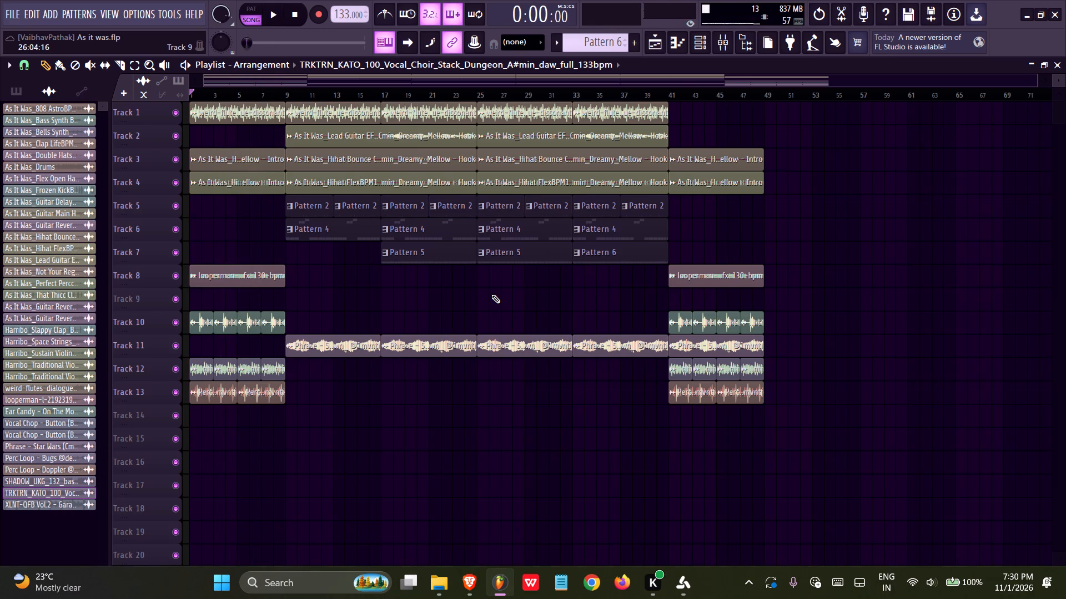
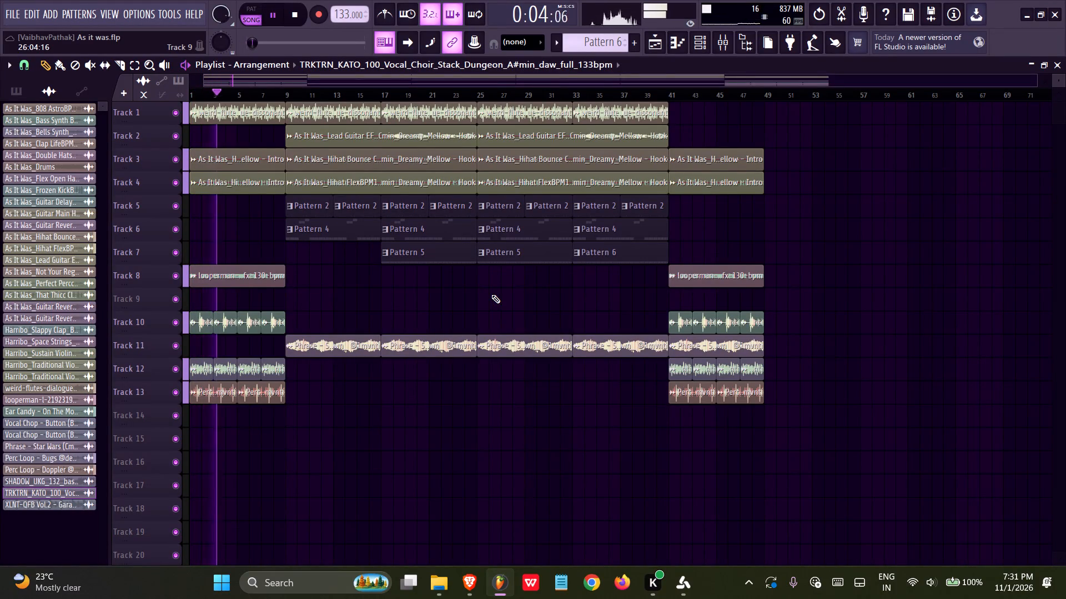
Save the As it was project while the arrangement keeps playing.
key("ctrl+s")
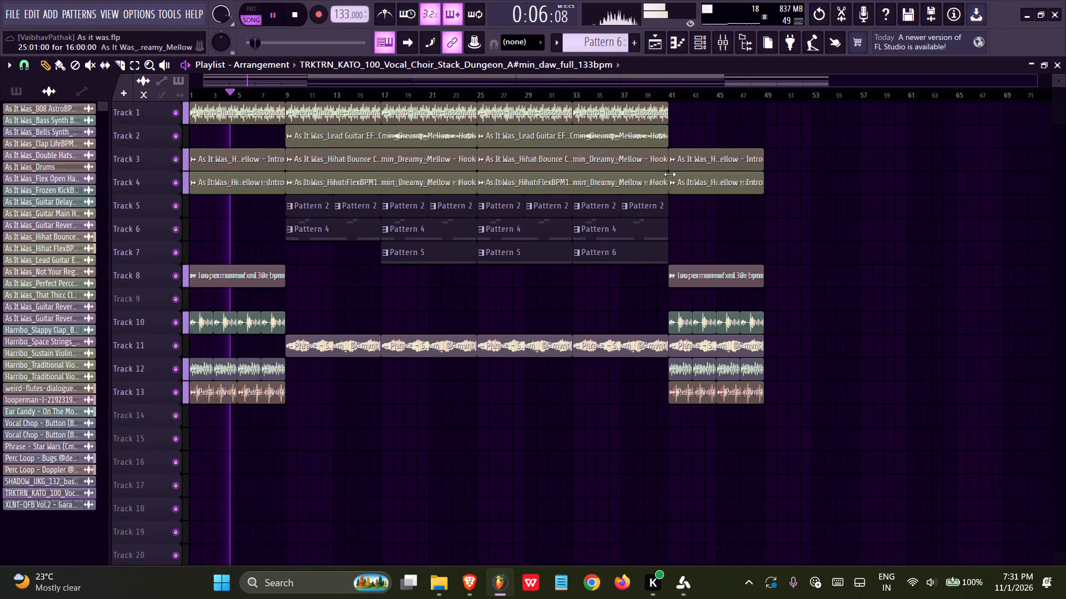
Open the Mixer to check the track levels during playback of the arrangement's intro.
left_click(718, 43)
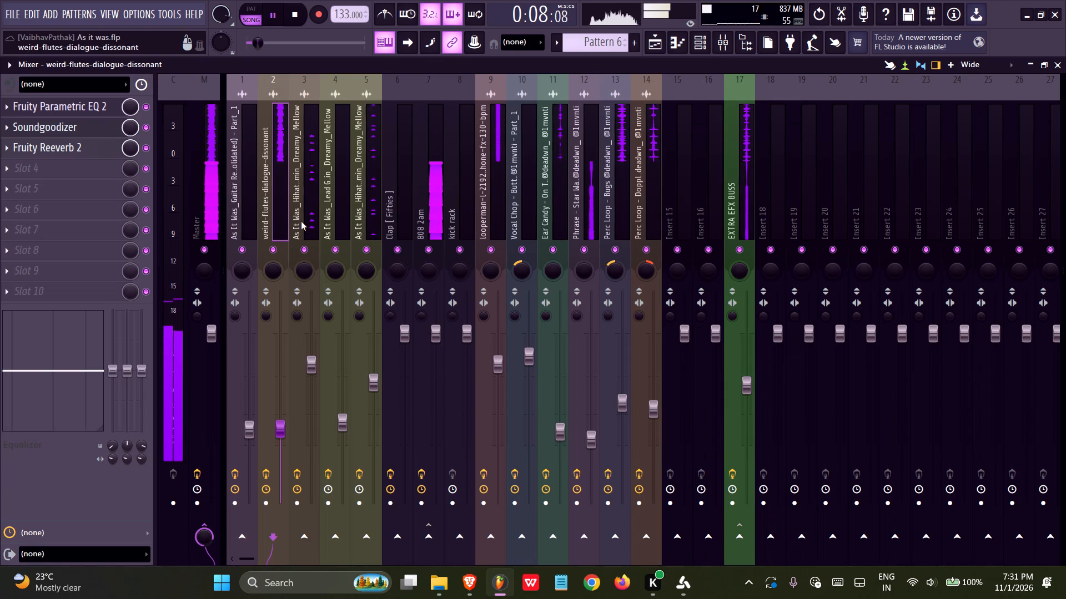
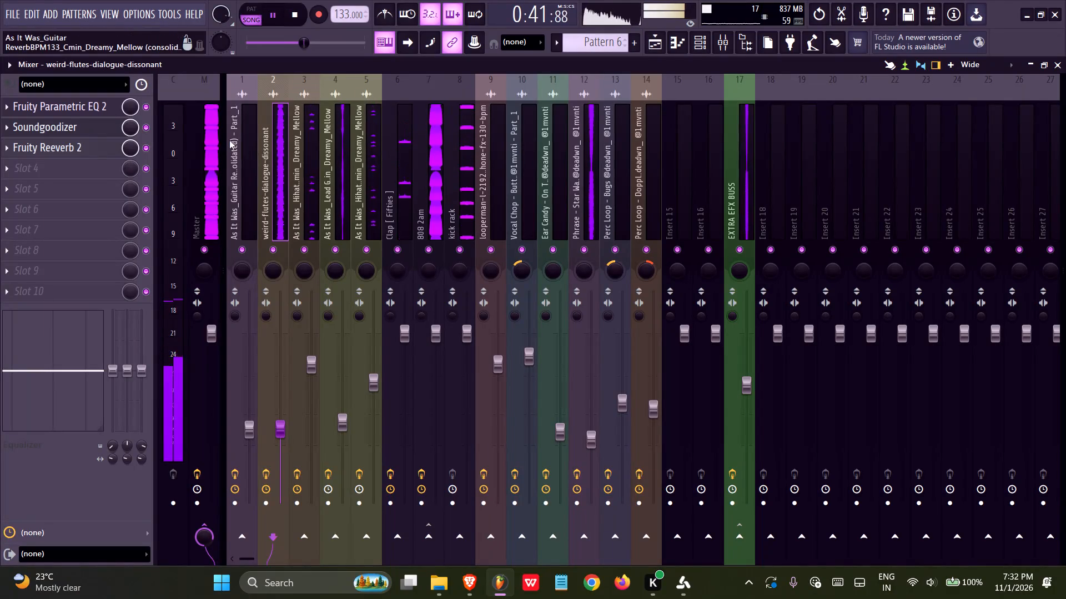
Compare the Master channel's sound with its two Fruity Soft Clippers bypassed, leaving both enabled again.
left_click(219, 124)
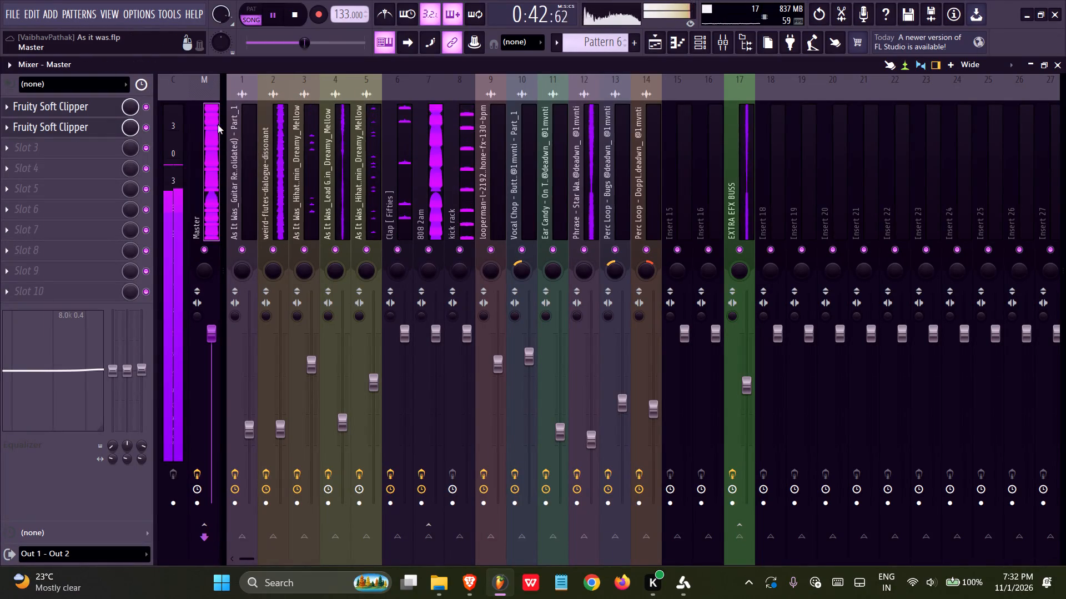
left_click(147, 128)
left_click(139, 104)
left_click(143, 124)
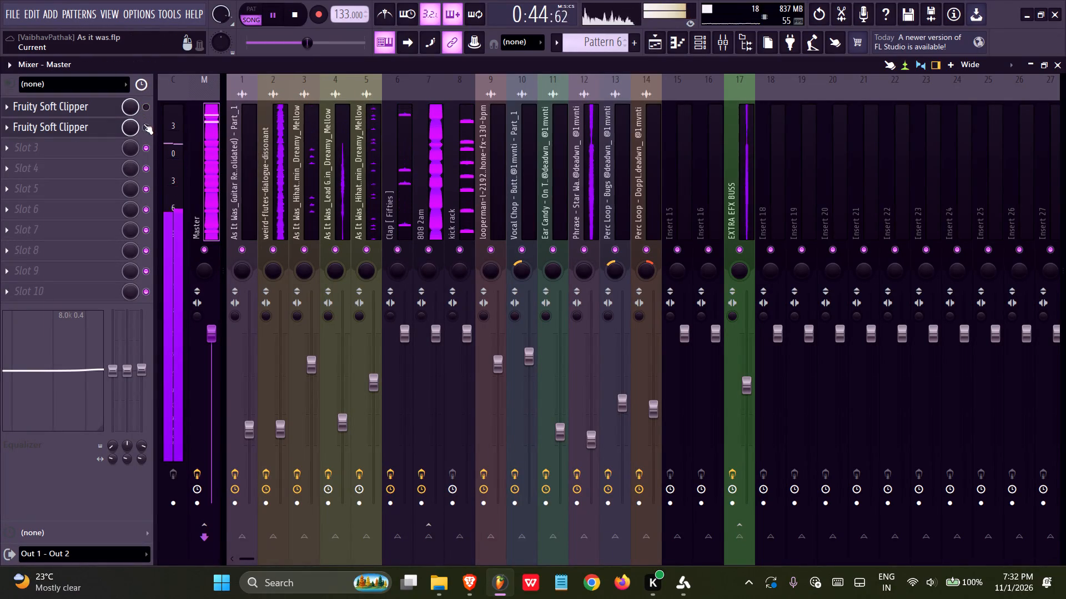
left_click(143, 105)
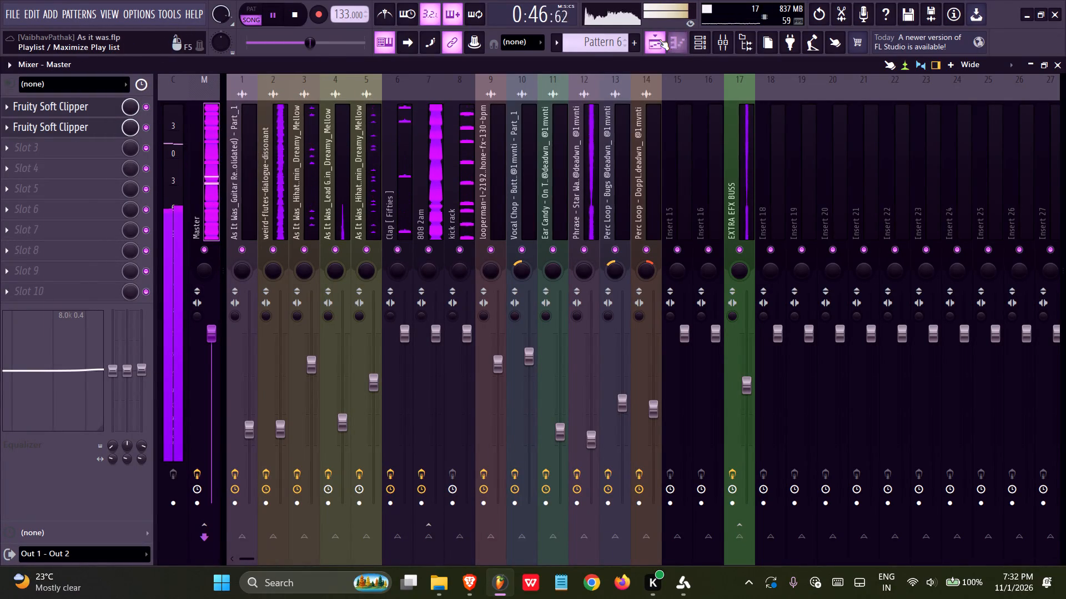
In the Playlist, duplicate the final weird-flutes clip on Track 1 so it also fills bars 41 to 49.
left_click(659, 39)
right_click(454, 305)
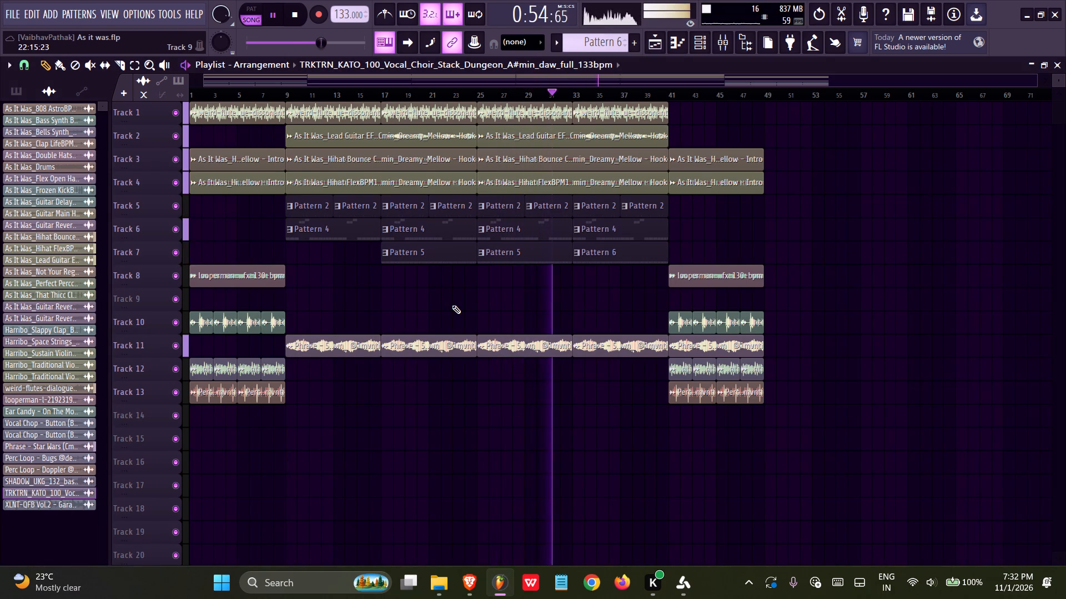
scroll(540, 223, "up", 5)
left_click(601, 118, "ctrl")
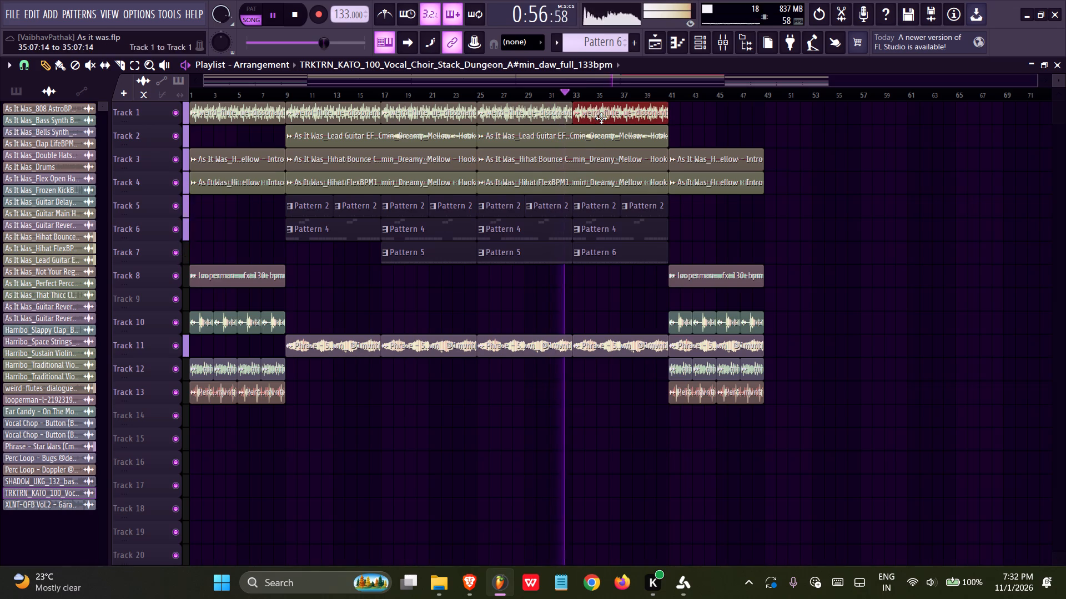
key("ctrl+b")
Delete all the clips below Track 1 between bars 41 and 49, leaving only the flute in the outro, and save the project.
right_click_drag(696, 140, 733, 378)
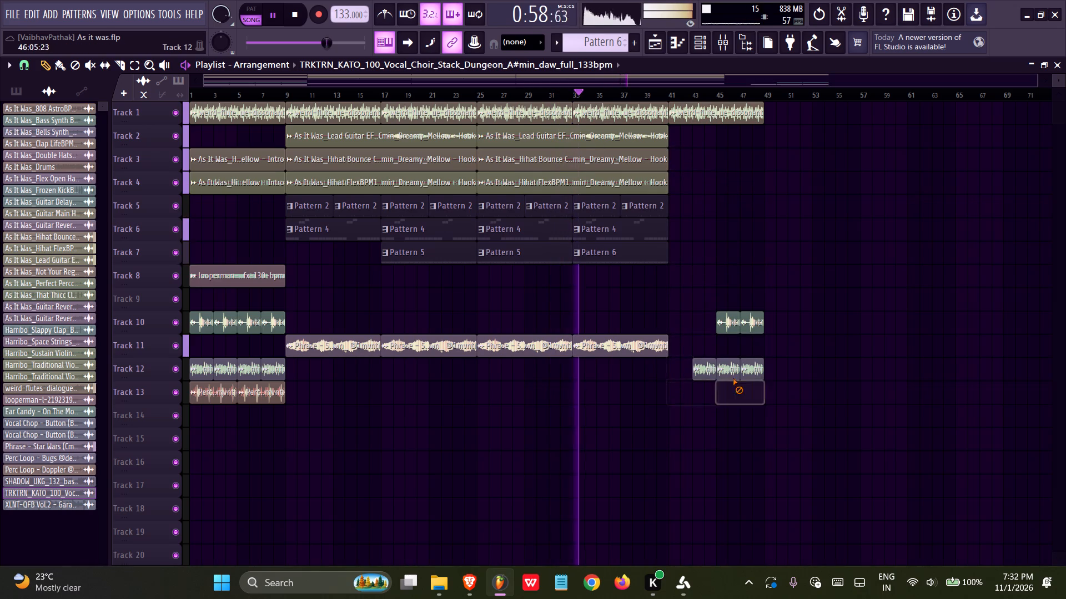
right_click_drag(733, 378, 734, 324)
scroll(714, 296, "up", 4, "ctrl")
key("ctrl+s")
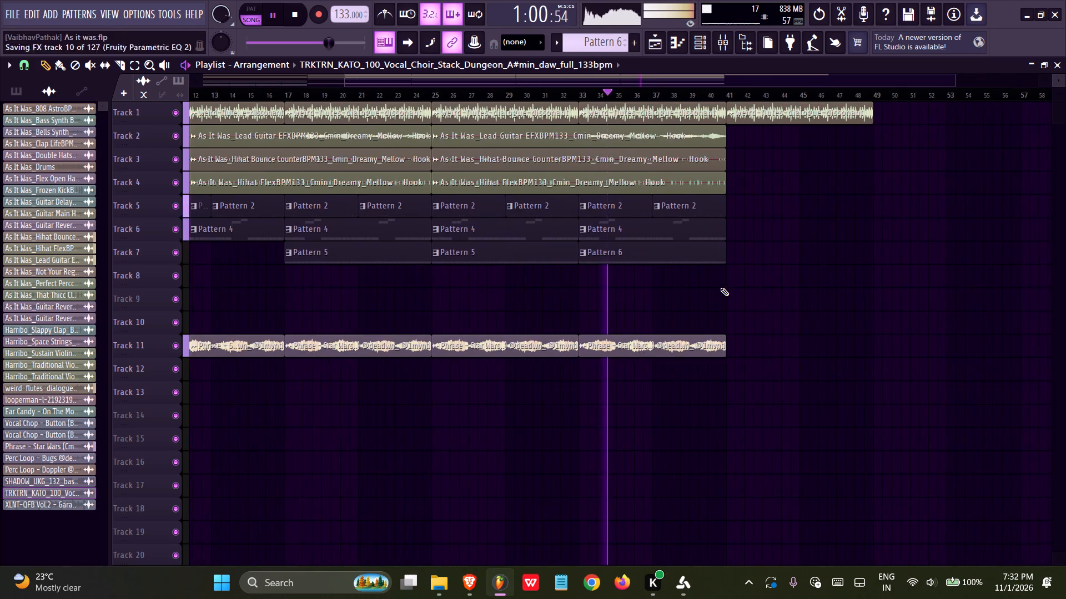
scroll(719, 293, "down", 4, "ctrl")
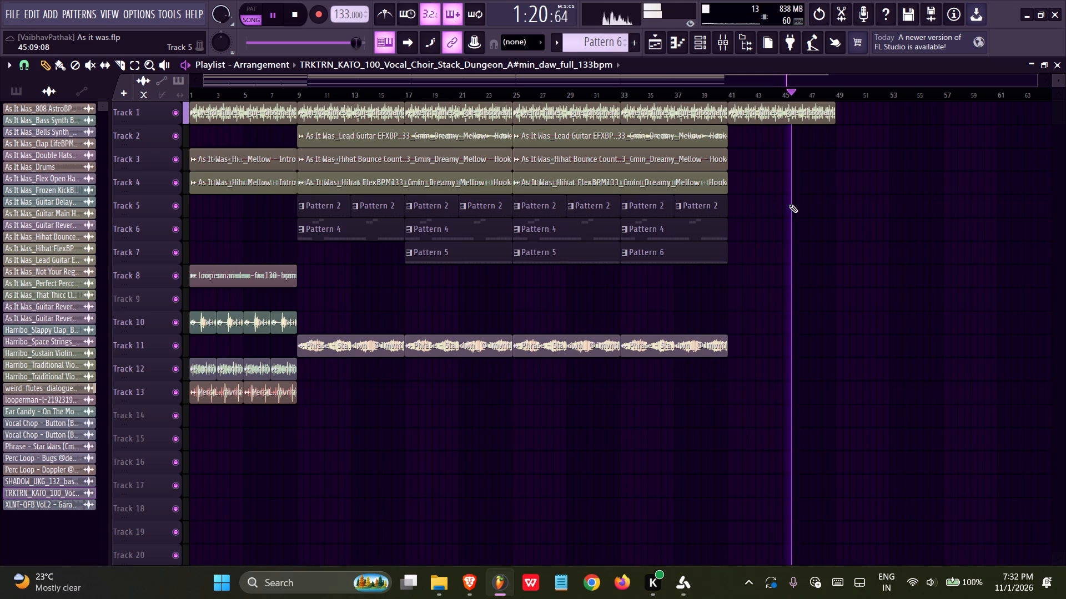
key("ctrl+s")
Restart playback of the arrangement from the beginning.
scroll(411, 307, "up", 5, "alt")
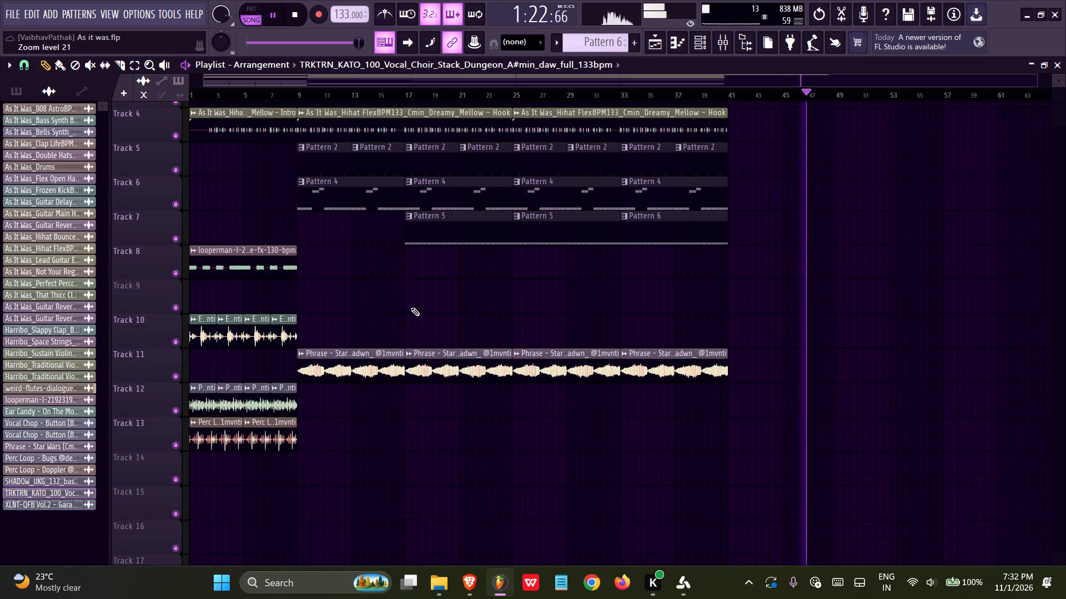
scroll(411, 307, "up", 5)
middle_click_drag(377, 348, 670, 349)
key("space")
key("space")
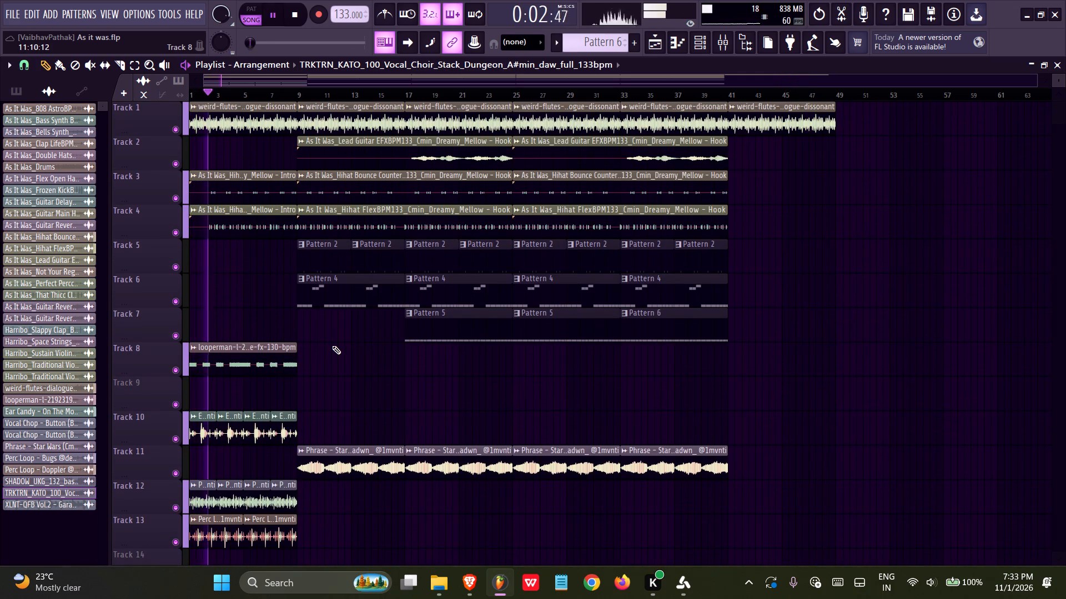
Delete the intro's Ear Candy and Perc Loop clips on Tracks 10, 12 and 13, and save the project.
scroll(332, 346, "down", 5)
scroll(332, 346, "up", 2)
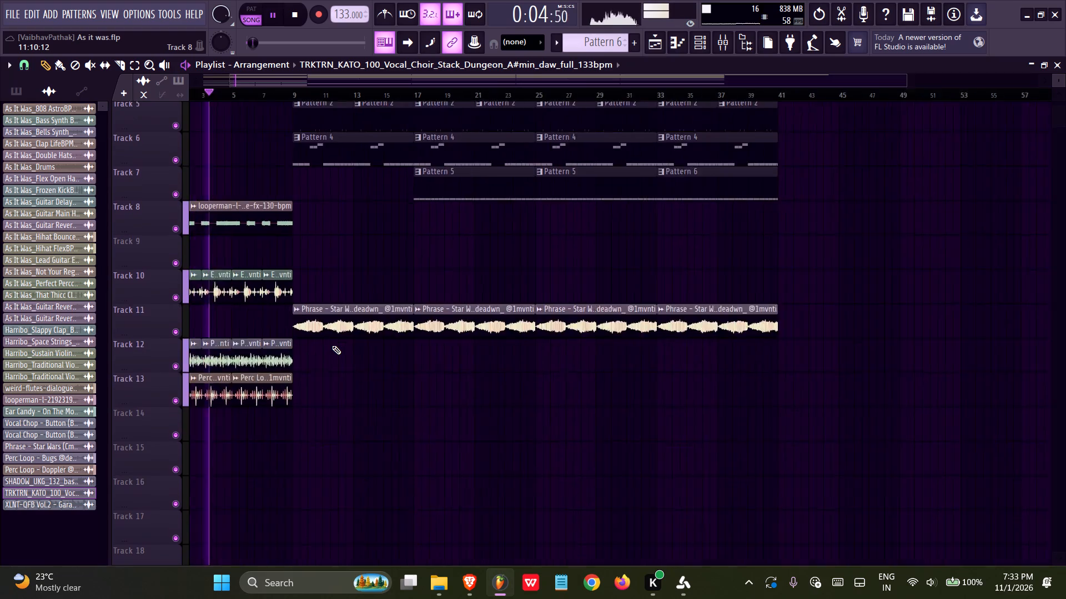
scroll(332, 346, "up", 5)
middle_click_drag(351, 276, 677, 275)
right_click_drag(297, 298, 197, 314)
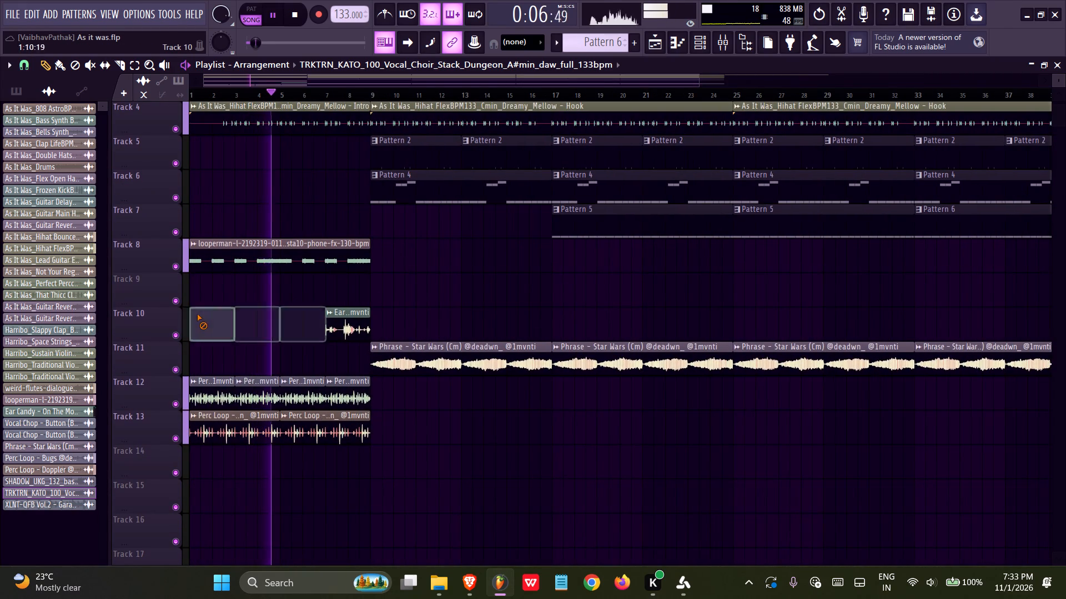
right_click_drag(197, 314, 345, 393)
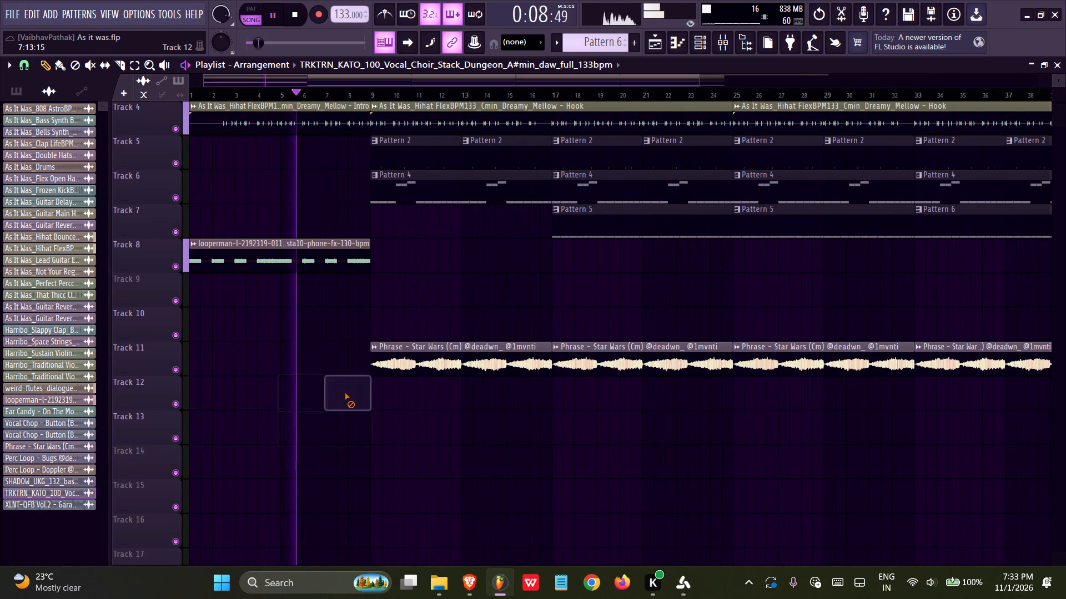
right_click_drag(345, 393, 344, 393)
scroll(286, 389, "up", 5)
scroll(460, 385, "down", 11, "ctrl")
key("ctrl+s")
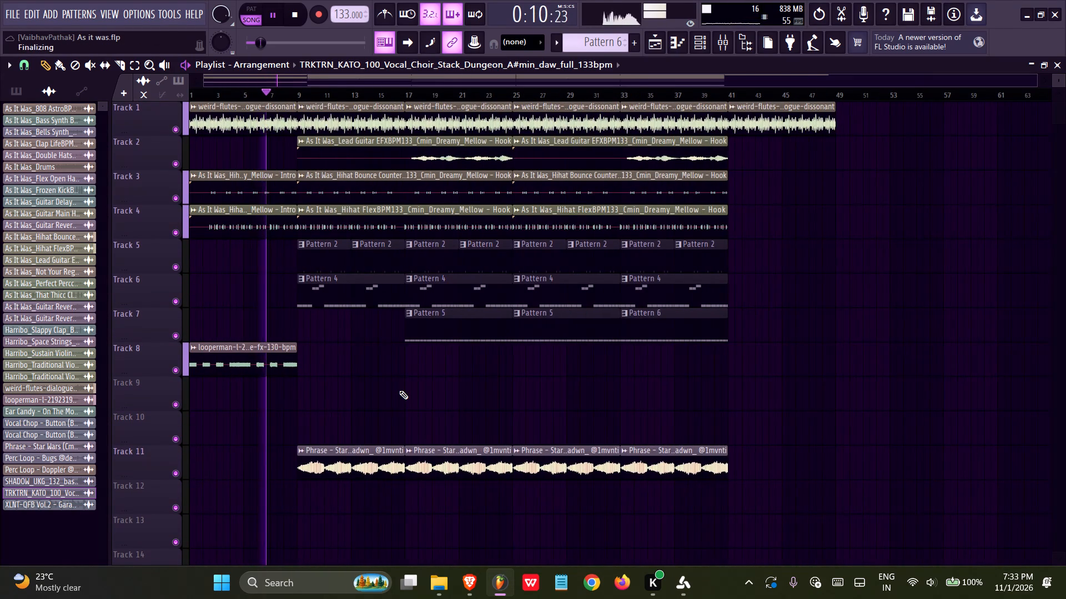
key("ctrl+s")
Raise the velocity of all Pattern 4 808 zayyy notes to the maximum with level scaling, and save the project.
double_click(345, 288)
key("alt+x")
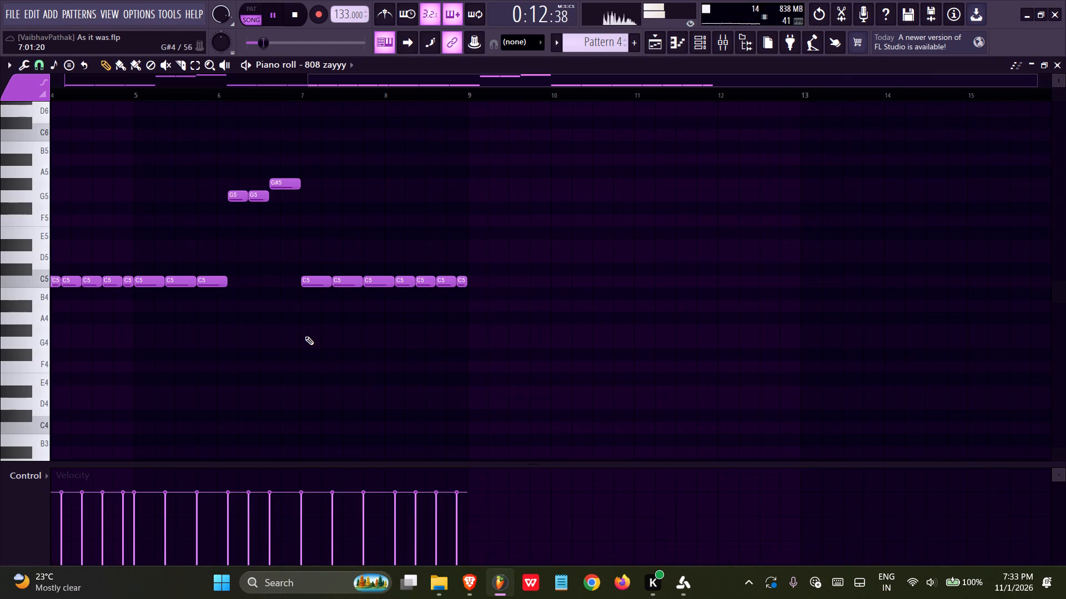
left_click_drag(524, 242, 630, 0)
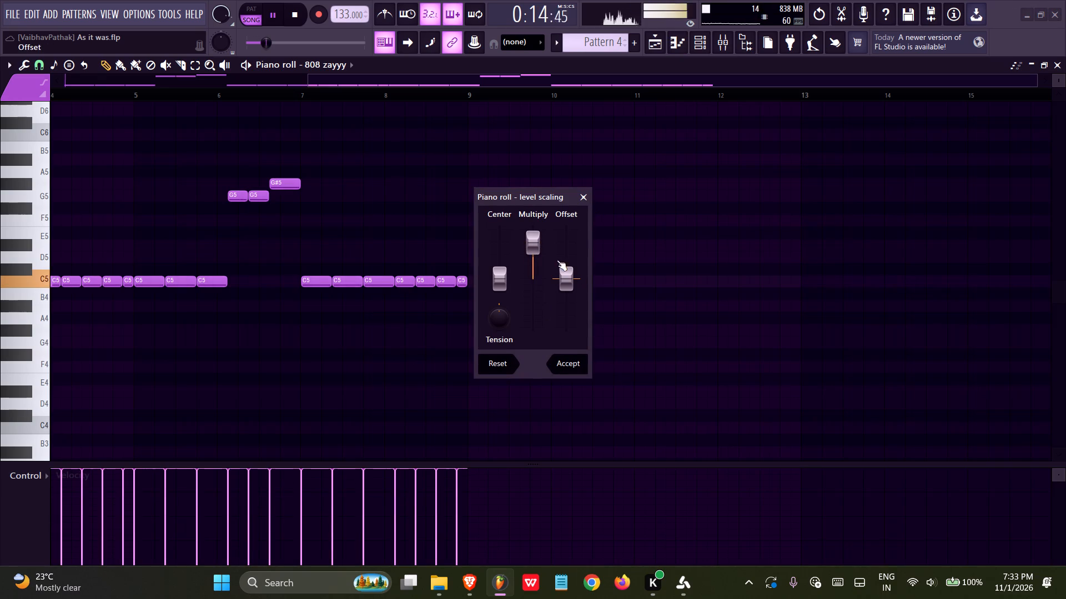
left_click_drag(523, 240, 566, 87)
left_click(556, 356)
scroll(457, 387, "down", 5, "ctrl")
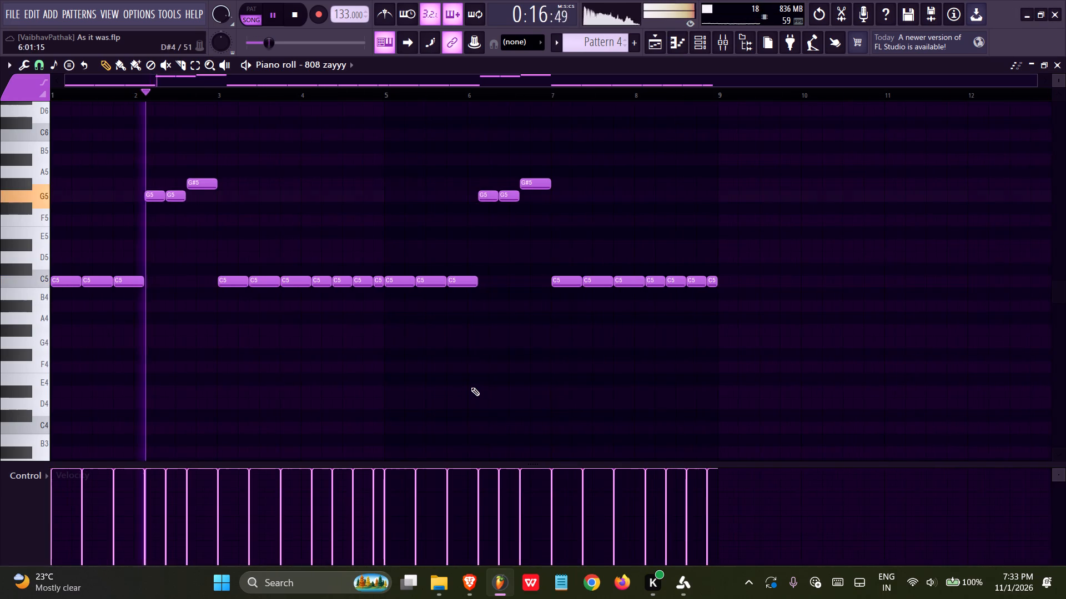
key("ctrl+s")
Return to the Playlist and save the project while the arrangement keeps playing.
left_click(655, 43)
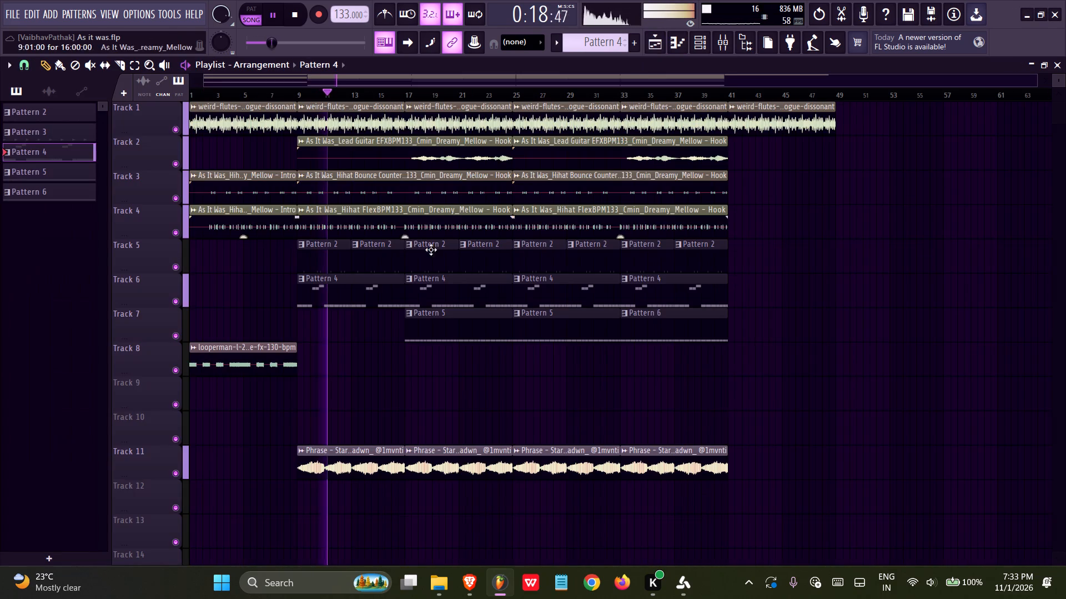
key("ctrl+s")
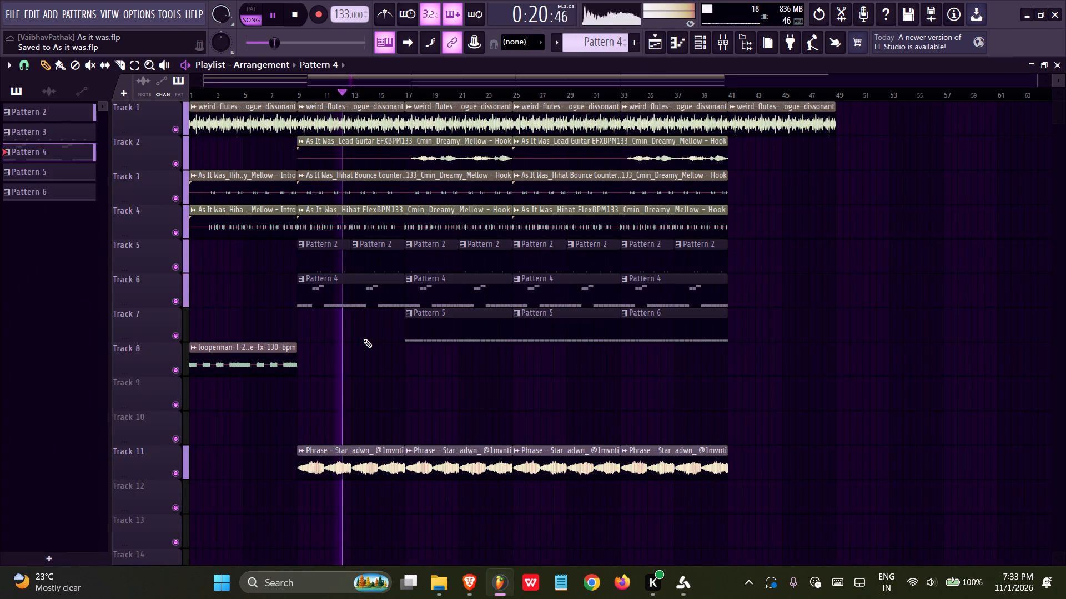
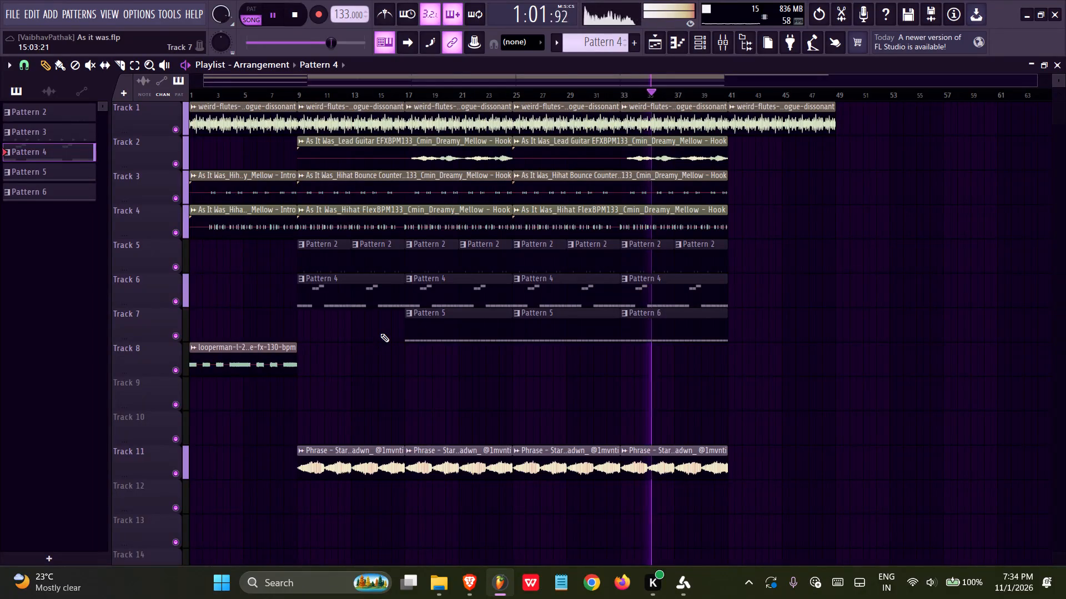
Save the project while listening to the arrangement through to the Track 1 outro, and stop playback.
key("ctrl+s")
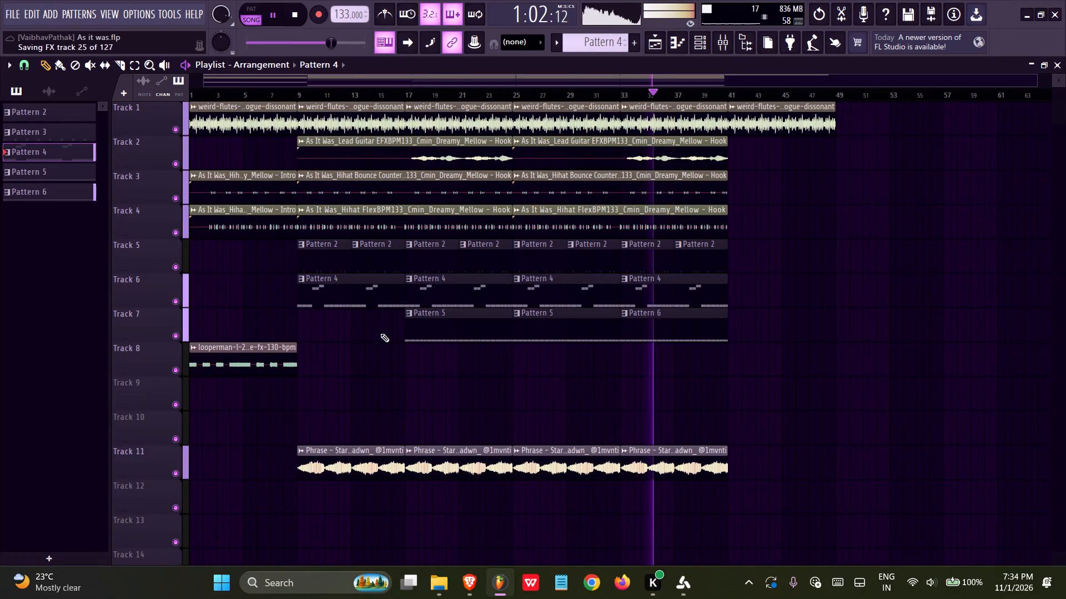
scroll(350, 341, "down", 4)
scroll(350, 341, "up", 6)
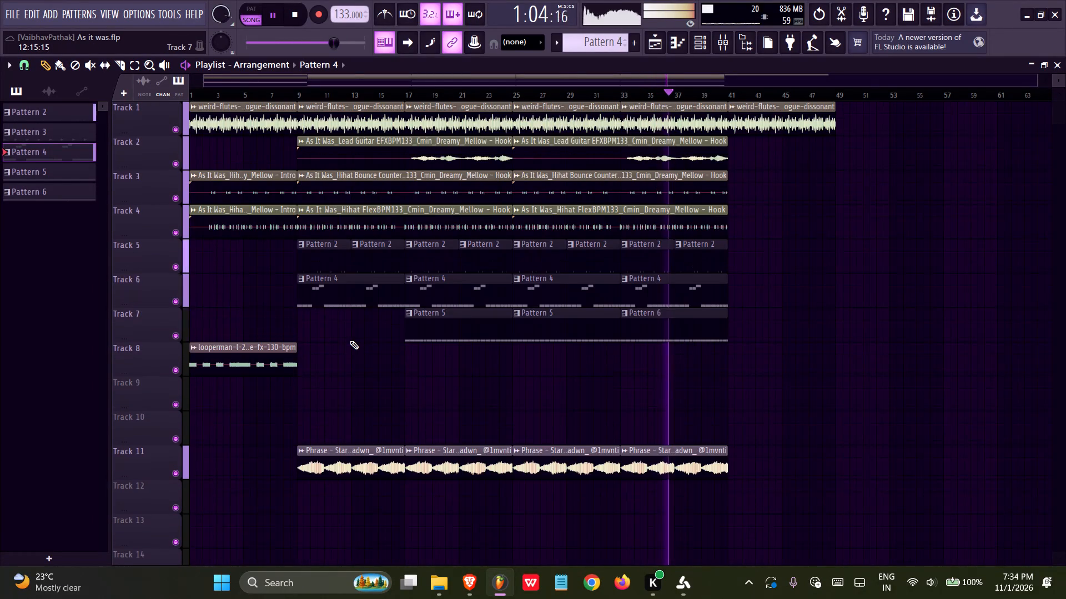
scroll(757, 389, "up", 17, "ctrl")
scroll(733, 361, "down", 12, "ctrl")
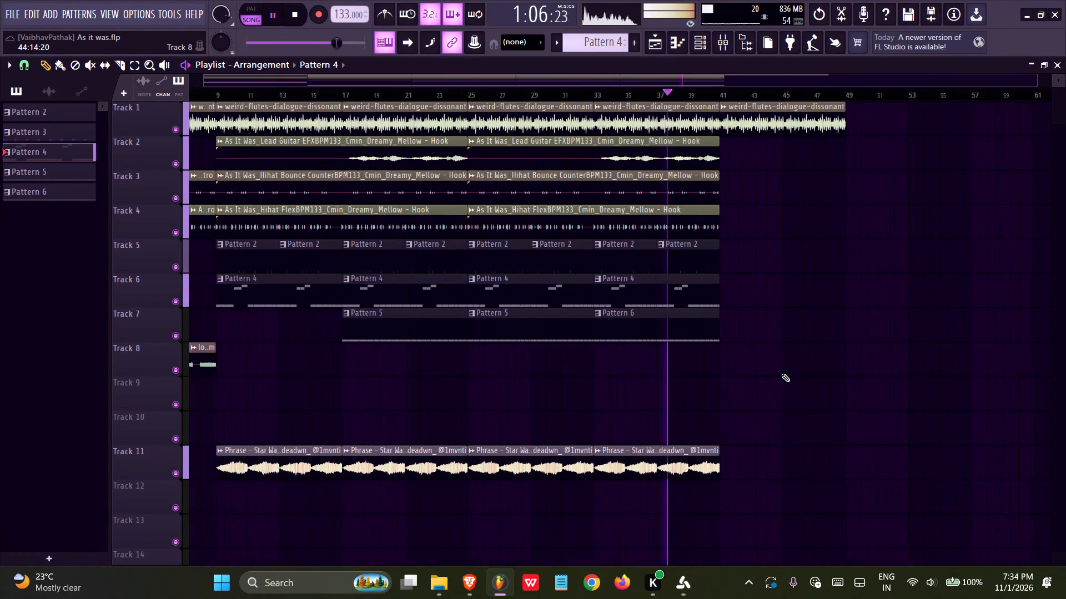
key("ctrl+s")
scroll(647, 373, "down", 5, "ctrl")
key("ctrl+s")
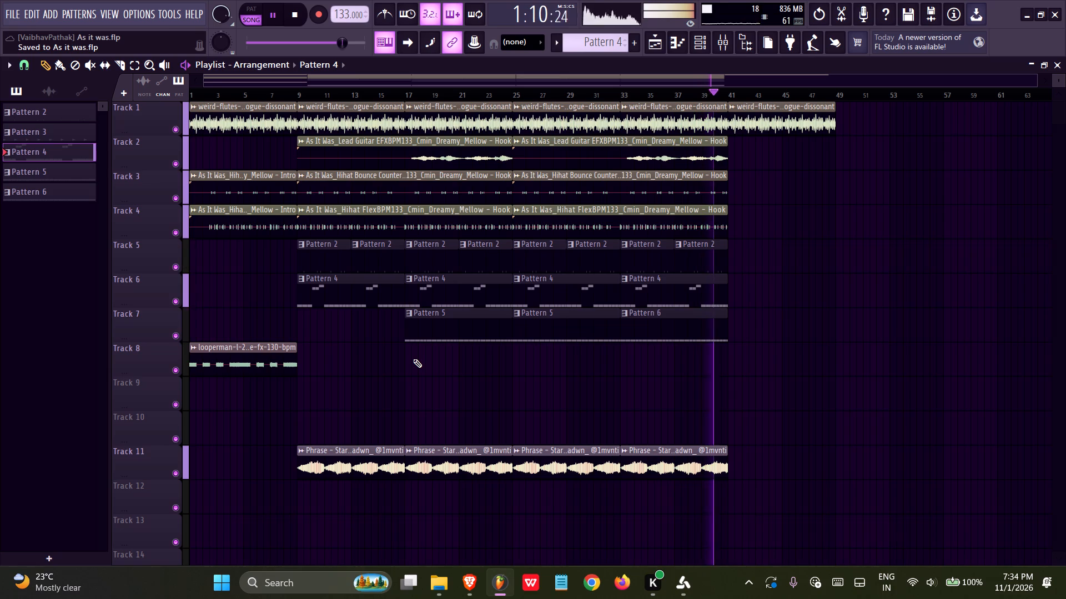
key("ctrl+s")
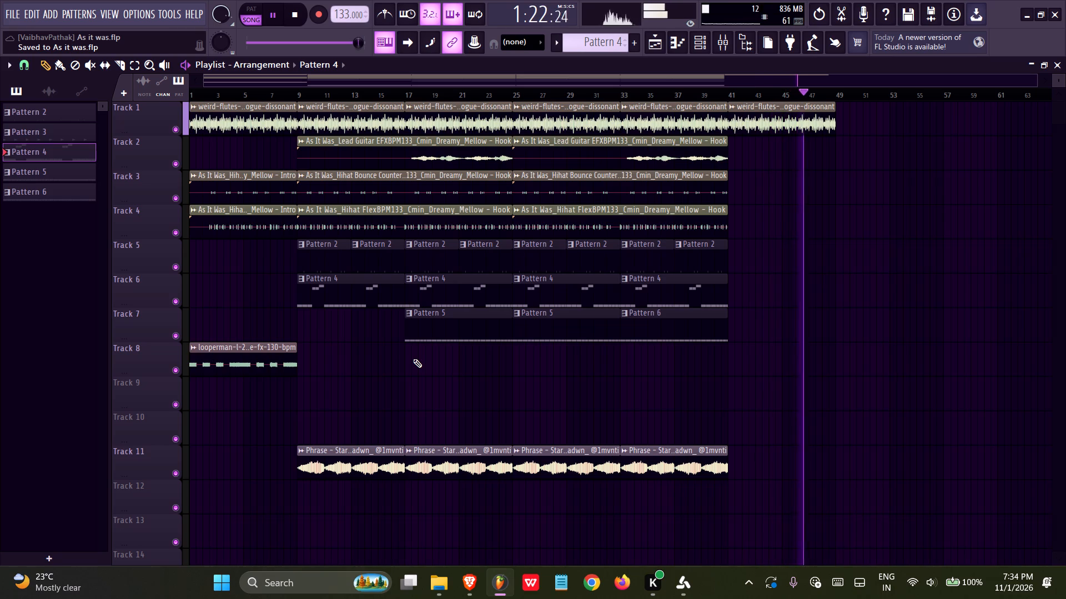
key("ctrl+s")
key("ctrl+s")
key("ctrl+s")
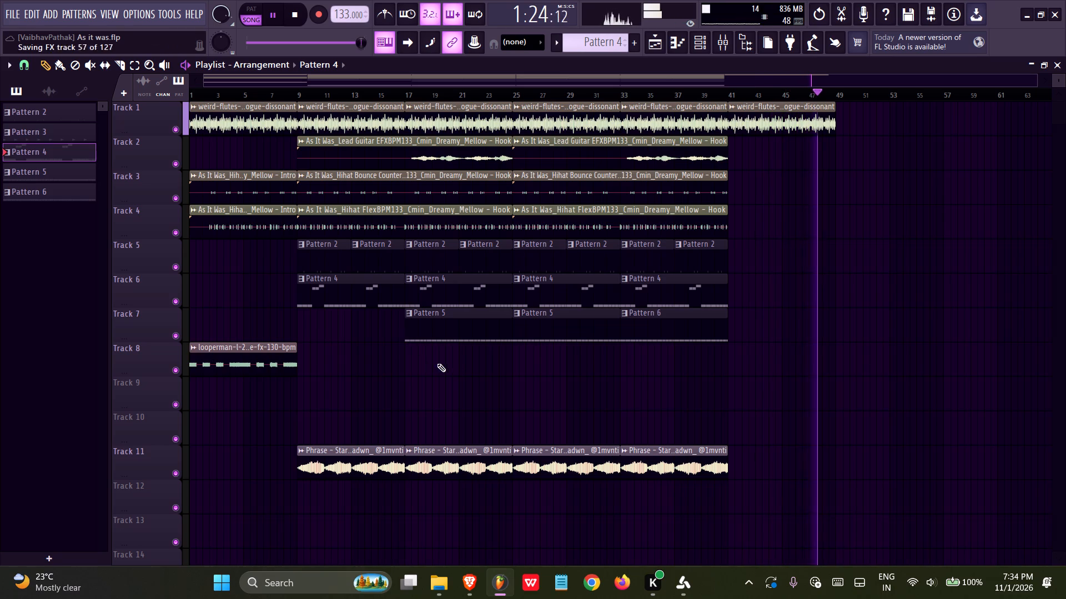
key("space")
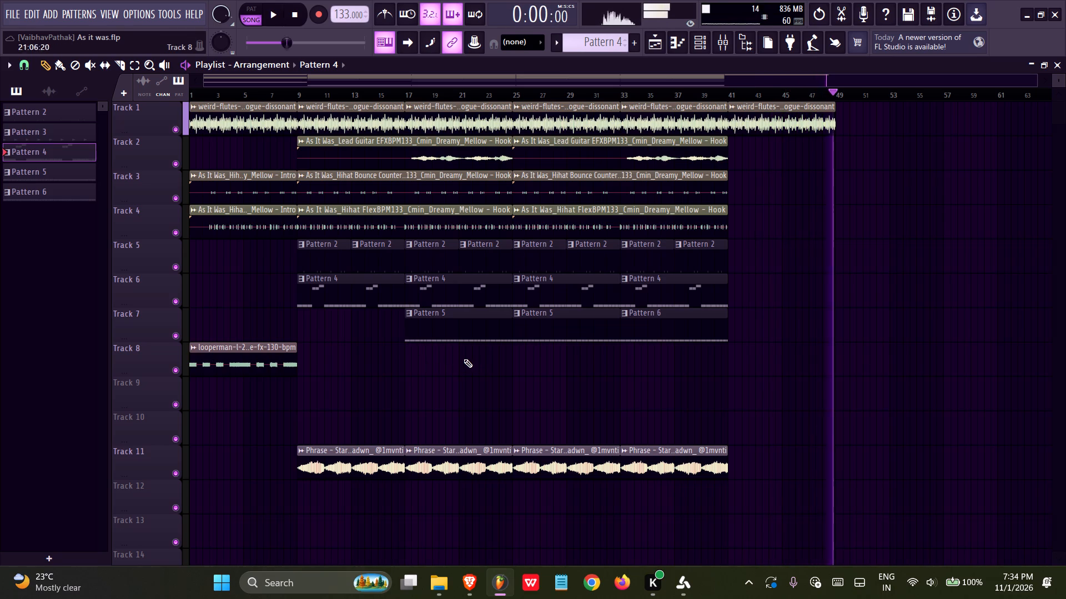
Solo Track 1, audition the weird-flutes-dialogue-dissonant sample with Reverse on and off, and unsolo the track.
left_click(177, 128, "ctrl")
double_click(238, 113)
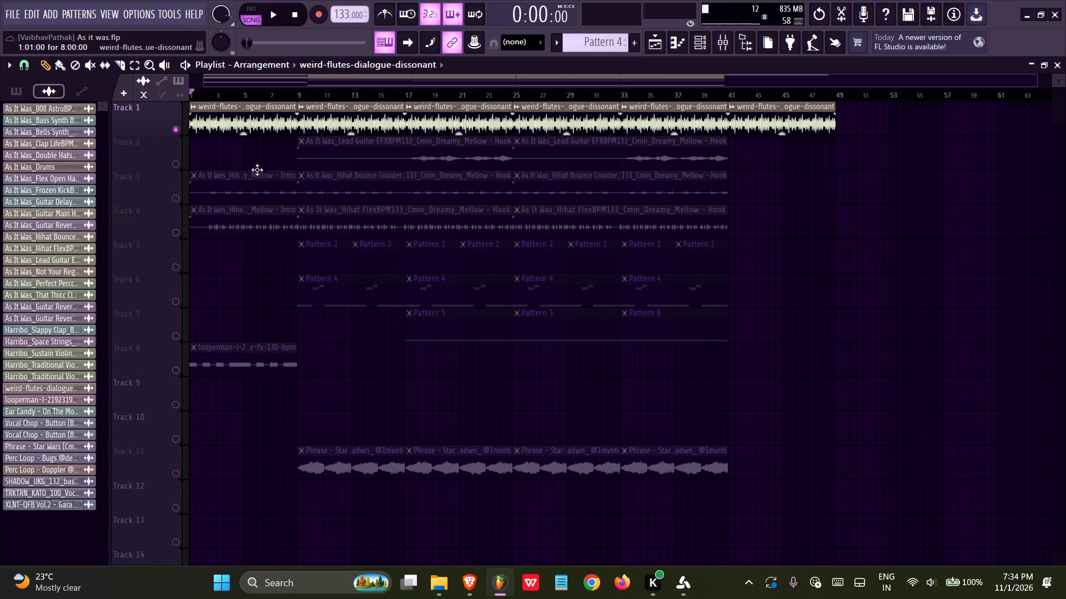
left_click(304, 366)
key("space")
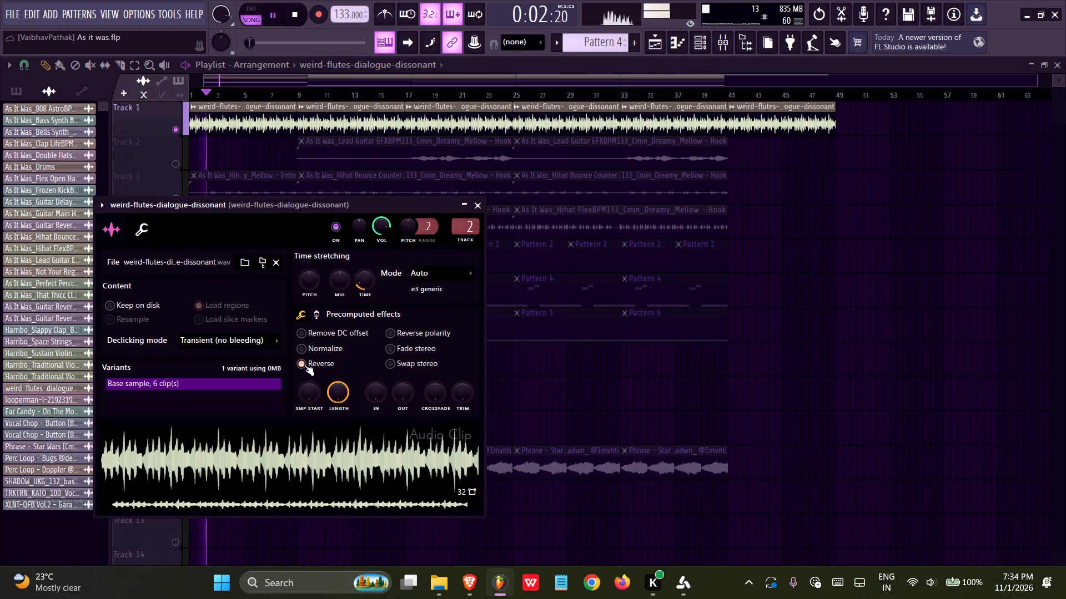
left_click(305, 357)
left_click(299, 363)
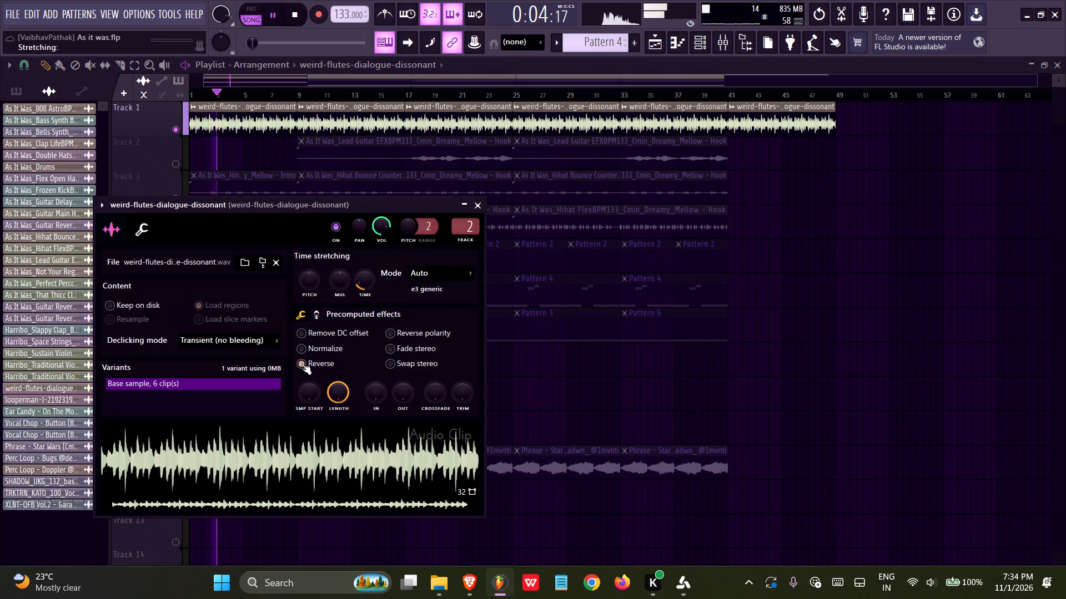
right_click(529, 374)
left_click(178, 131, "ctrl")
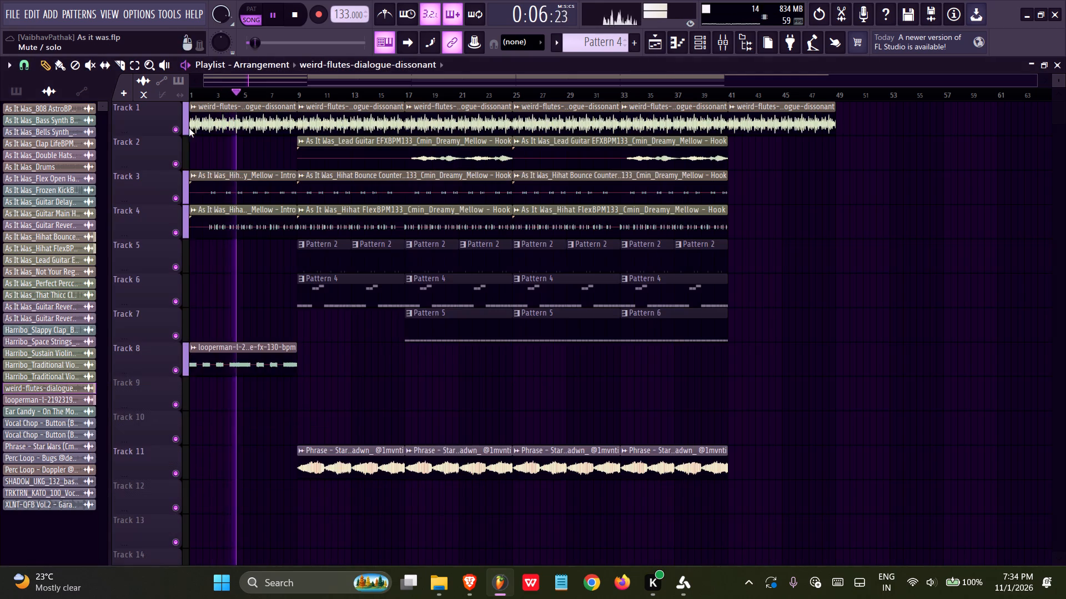
Reverse the weird-flutes-dialogue-dissonant sample used by the Track 1 clips.
double_click(249, 116)
left_click(307, 365)
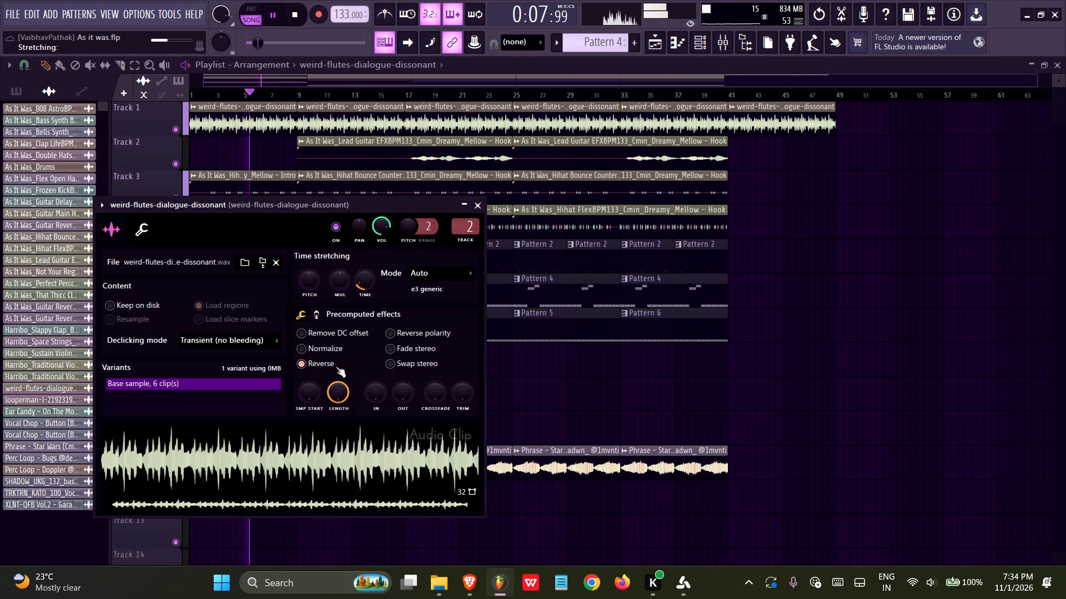
right_click(543, 384)
Replay the arrangement from the beginning into the hook, save the project, and stop playback.
key("space")
left_click_drag(217, 95, 128, 109)
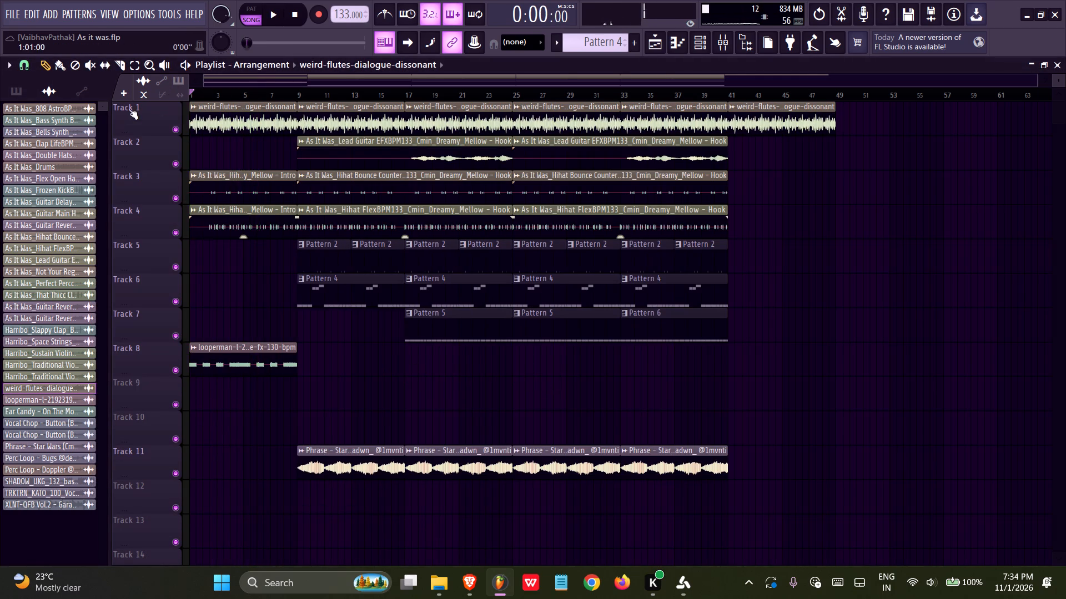
left_click_drag(128, 109, 125, 109)
key("space")
key("ctrl+s")
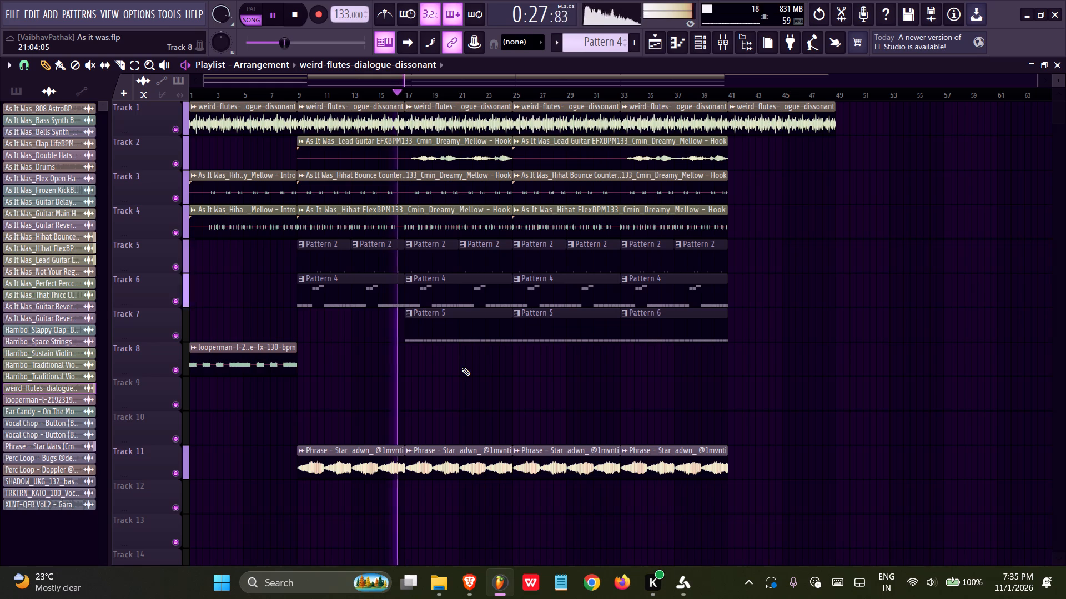
key("ctrl+s")
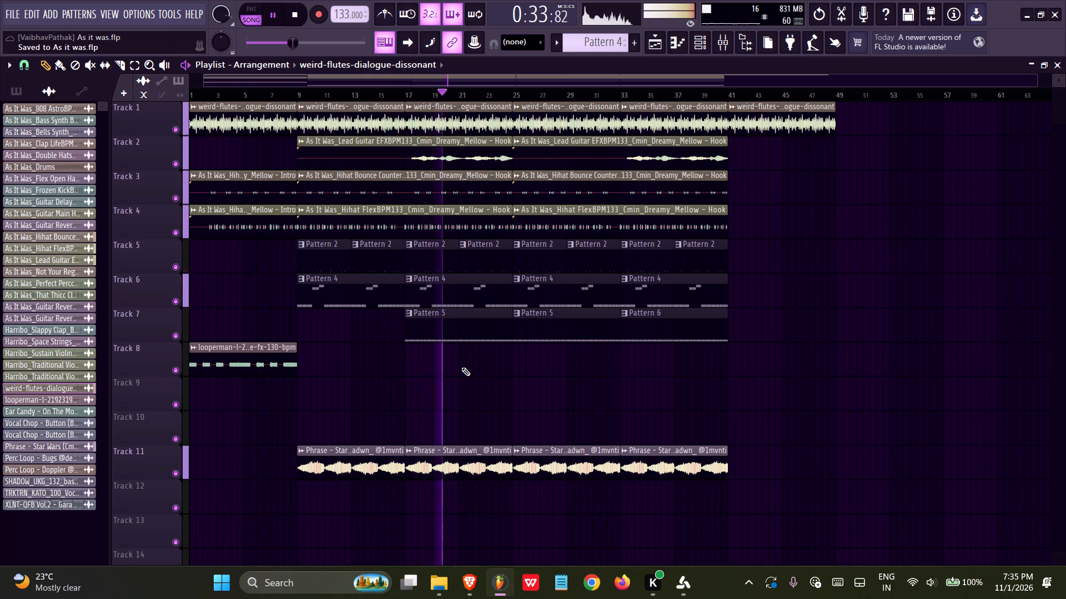
key("space")
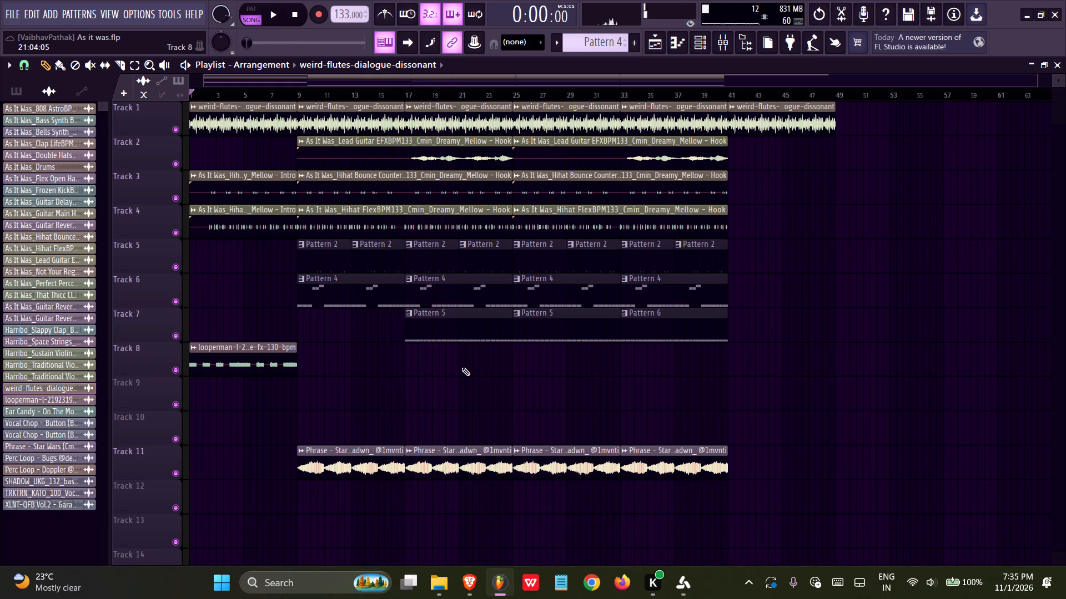
Turn on Bluetooth in Windows, connect the SoundDrum 1 audio device, and return to FL Studio.
left_click(913, 567)
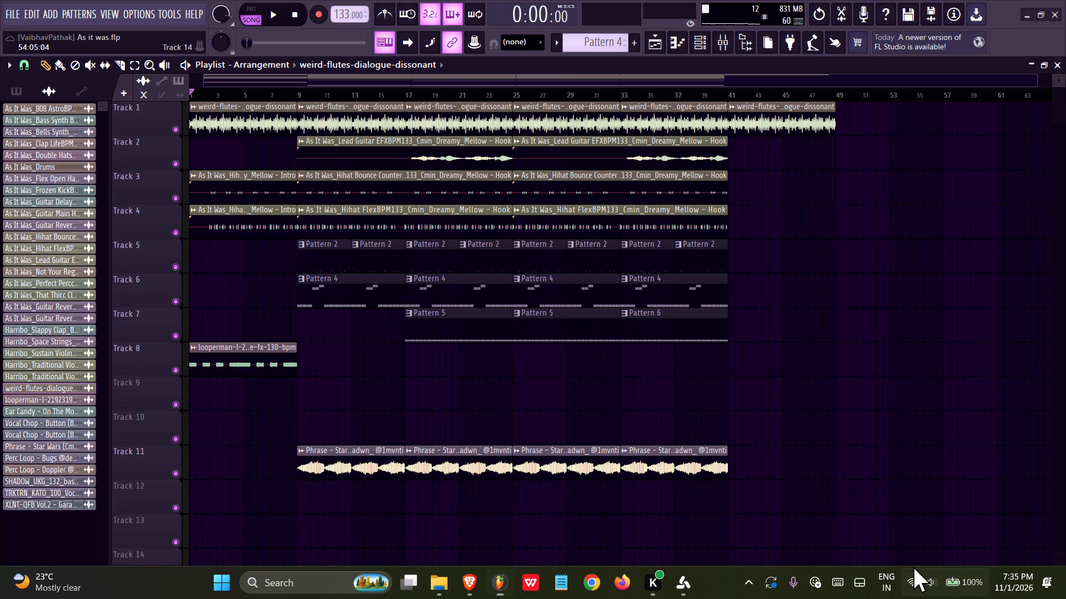
left_click(919, 326)
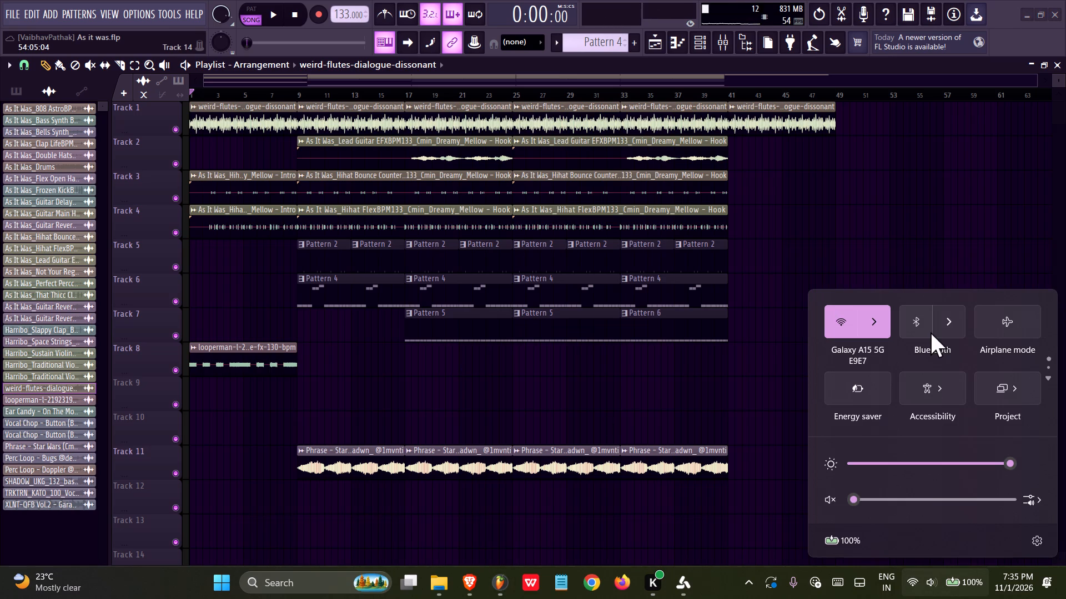
left_click(945, 326)
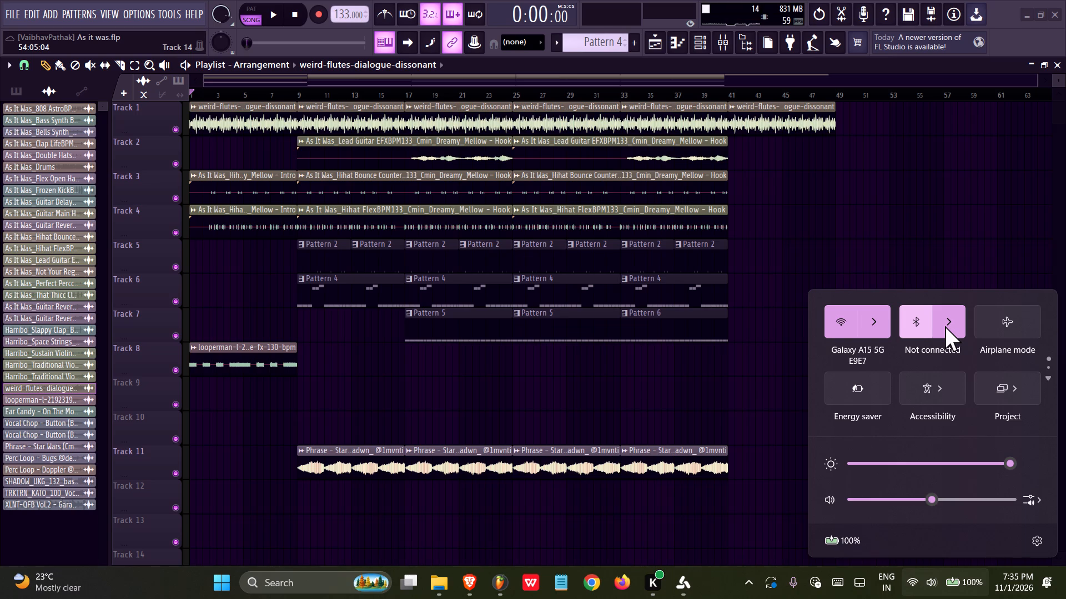
left_click(941, 327)
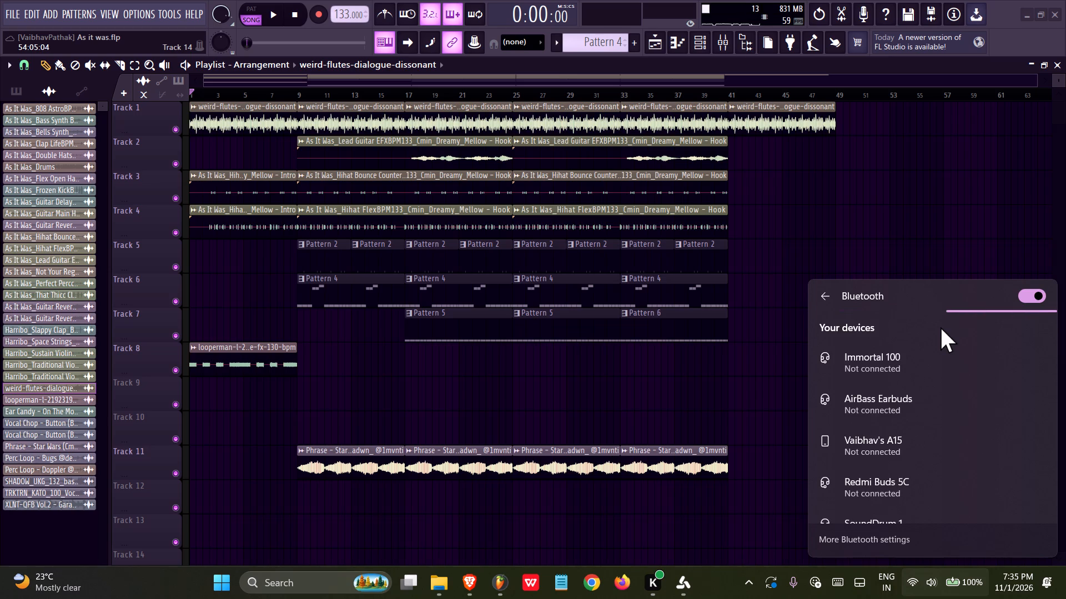
scroll(870, 434, "down", 2)
left_click(874, 486)
right_click(749, 405)
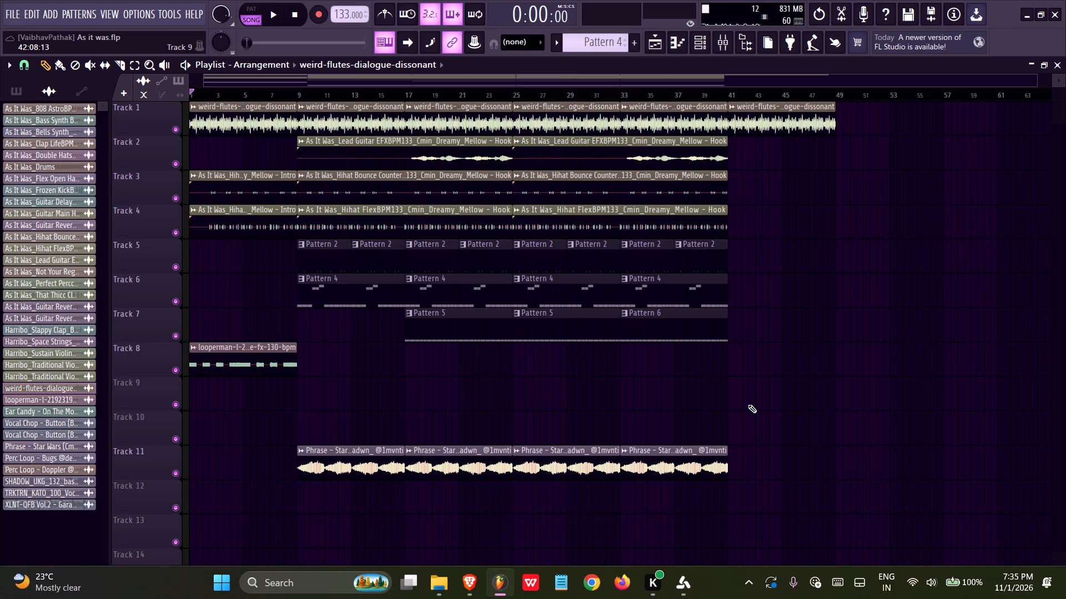
left_click(846, 528)
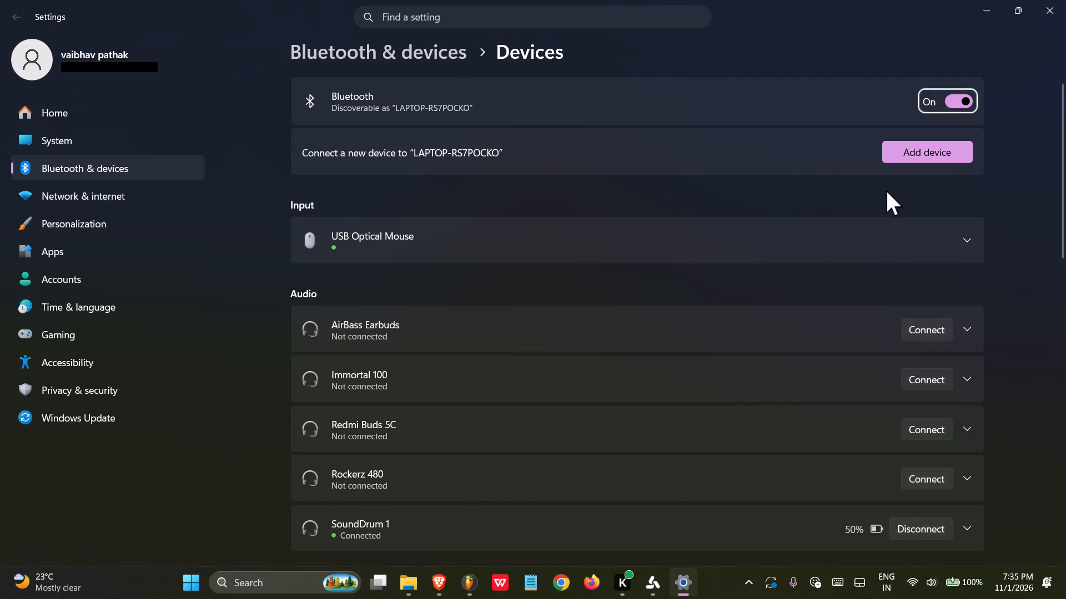
left_click(435, 301)
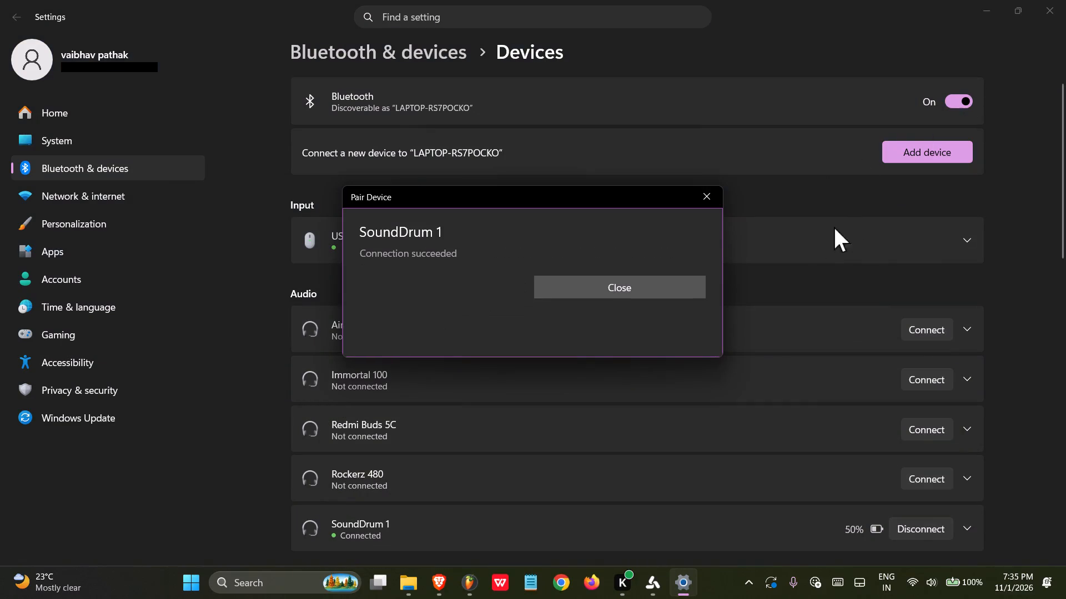
left_click(690, 277)
left_click(1033, 4)
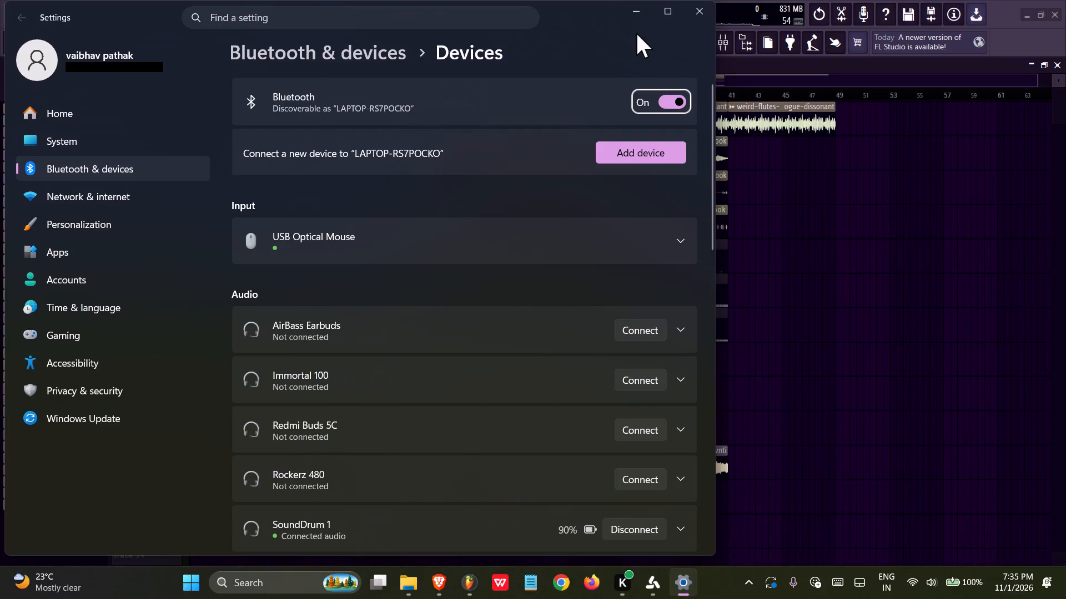
left_click(707, 12)
Start and stop the arrangement several times from the beginning to test the sound, leaving it playing.
left_click(299, 9)
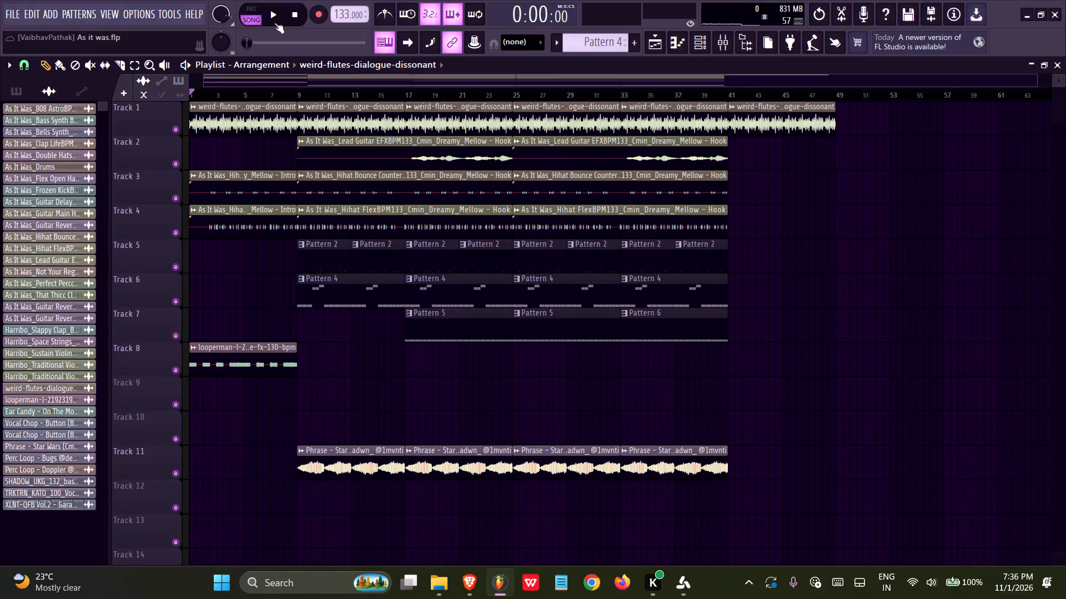
left_click(269, 21)
double_click(294, 16)
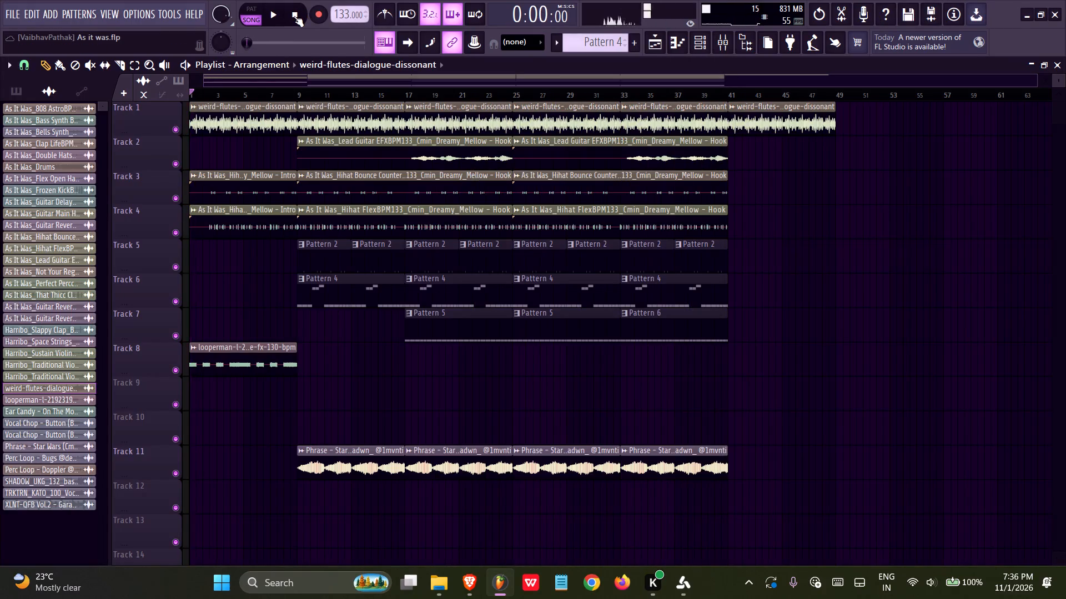
left_click(273, 12)
double_click(294, 16)
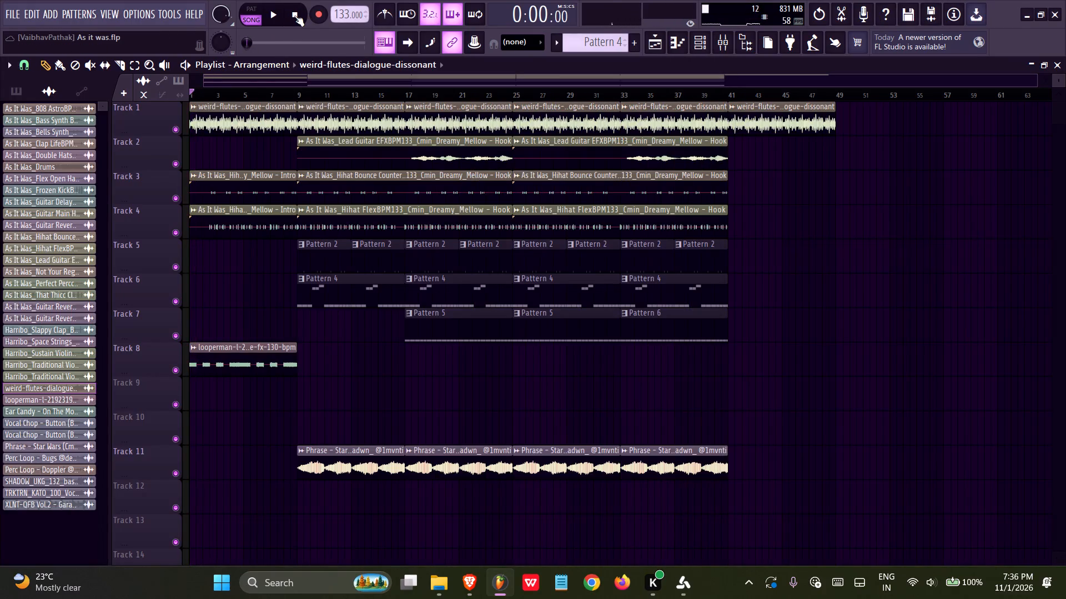
left_click(271, 9)
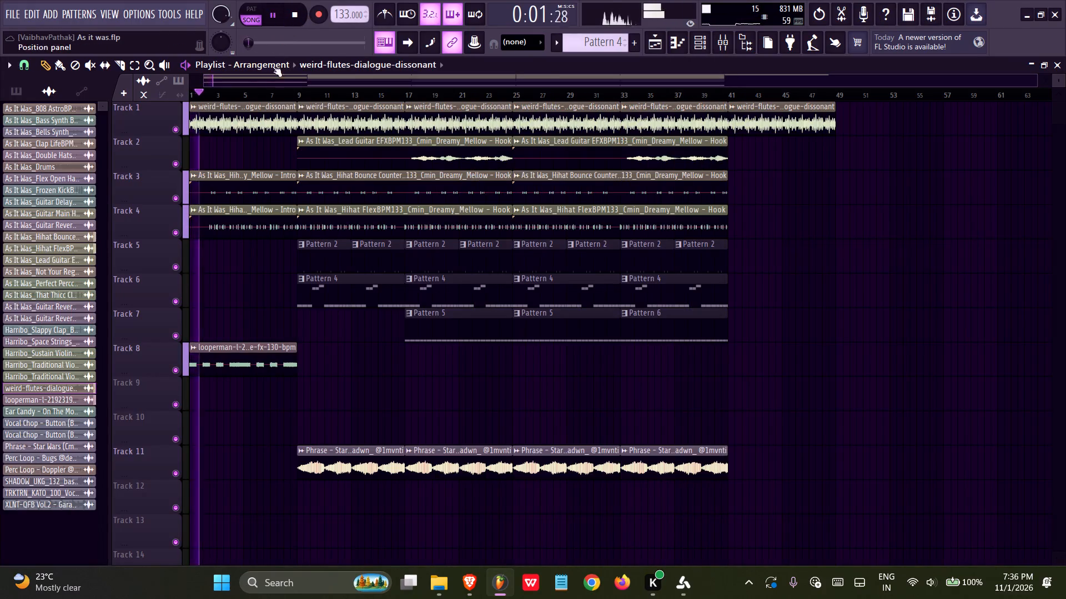
double_click(300, 15)
left_click(279, 15)
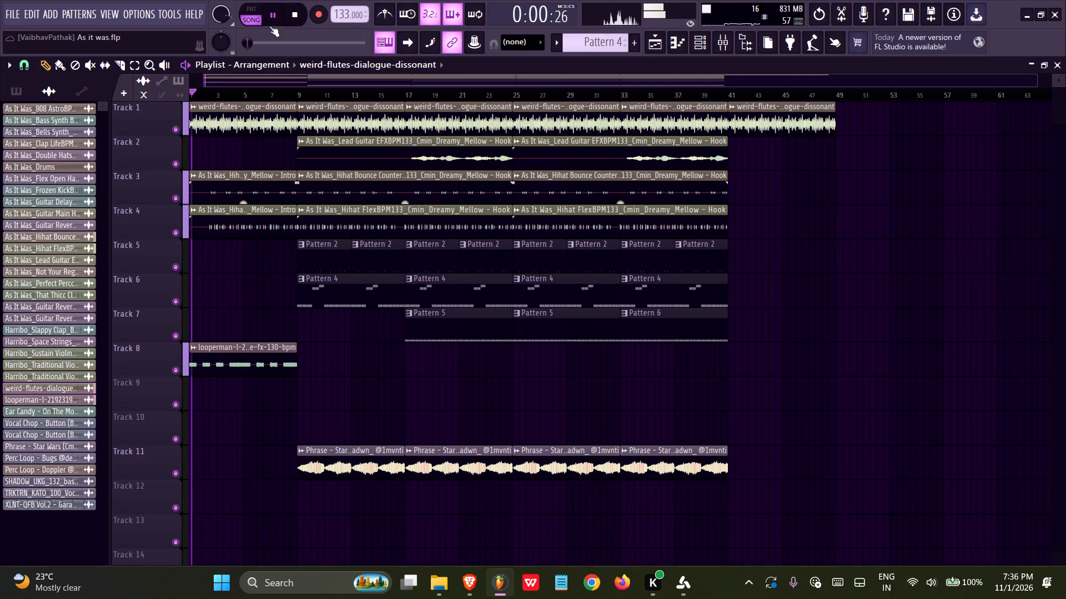
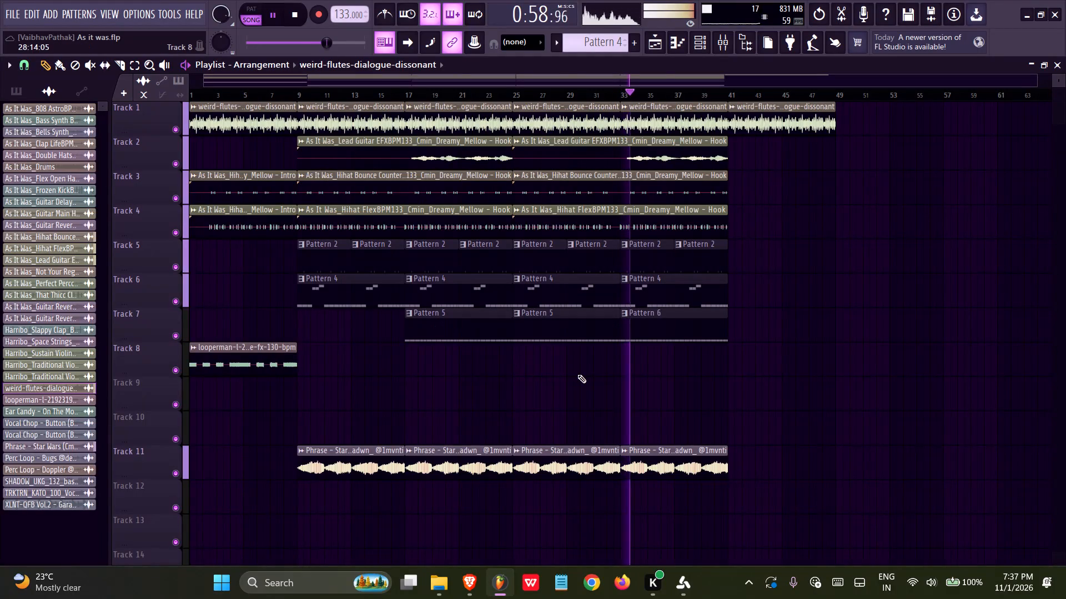
Save the As it was project and stop the arrangement playback.
key("ctrl+s")
key("space")
Switch to Brave, search Google for sample focus in a new tab, and open the Sample Focus website.
left_click(469, 578)
left_click(185, 7)
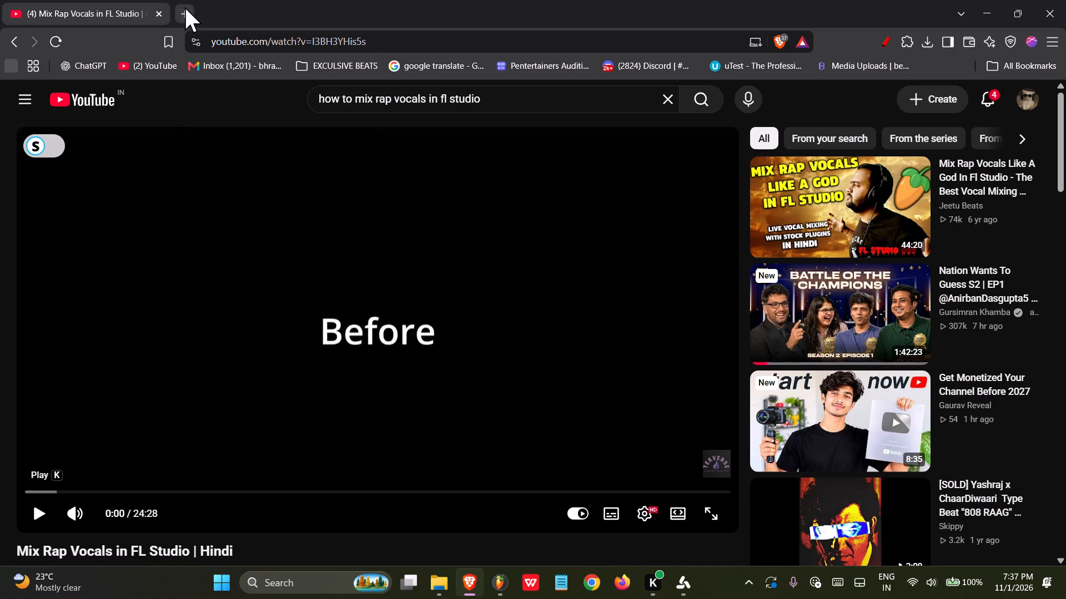
type("sa")
key("Up")
key("Down")
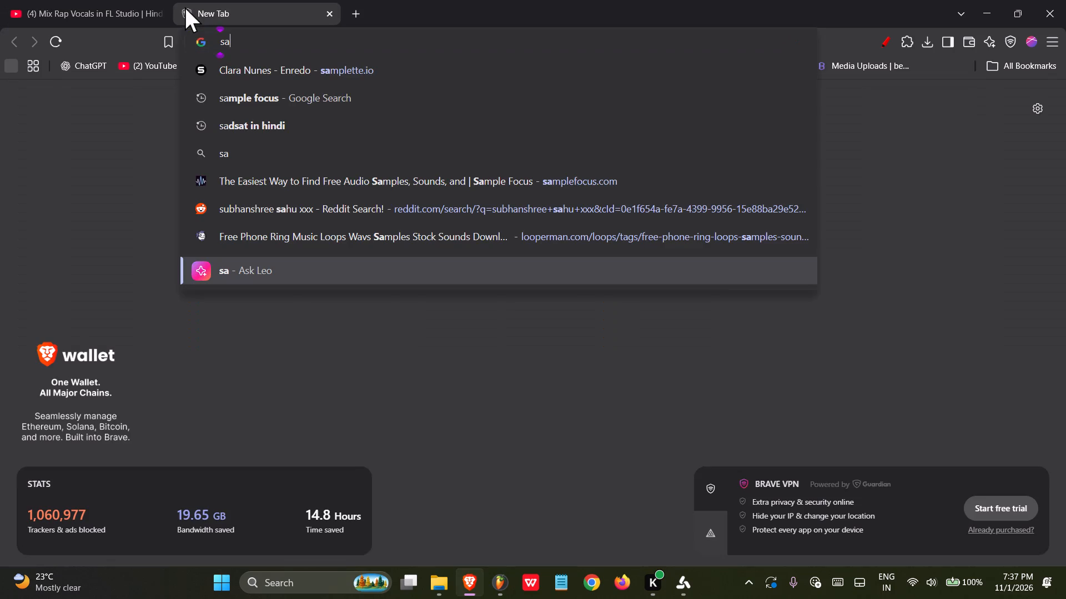
key("Down")
key("Return")
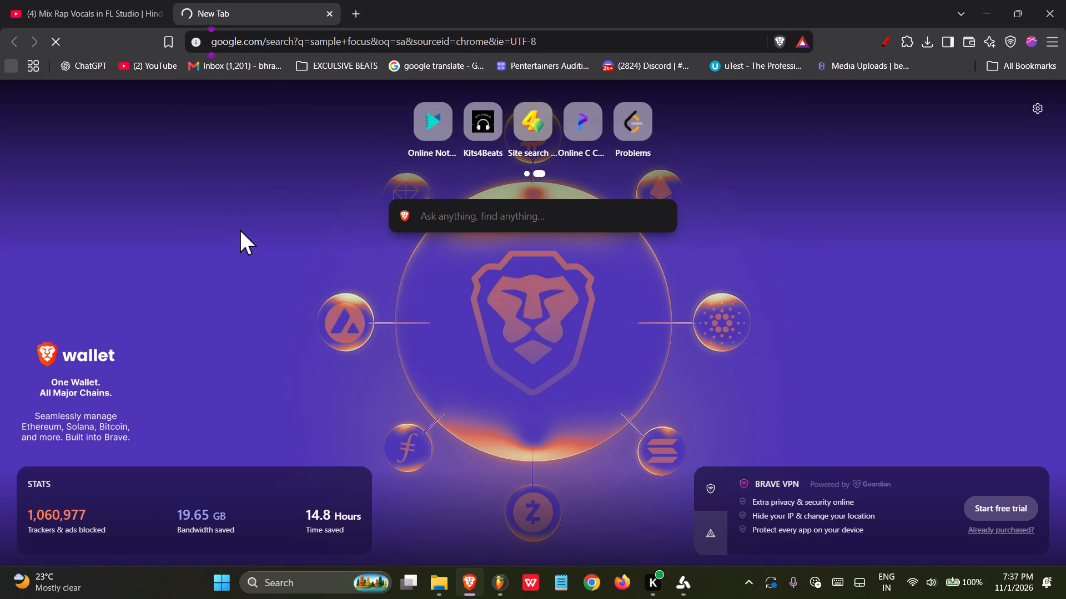
left_click(240, 230)
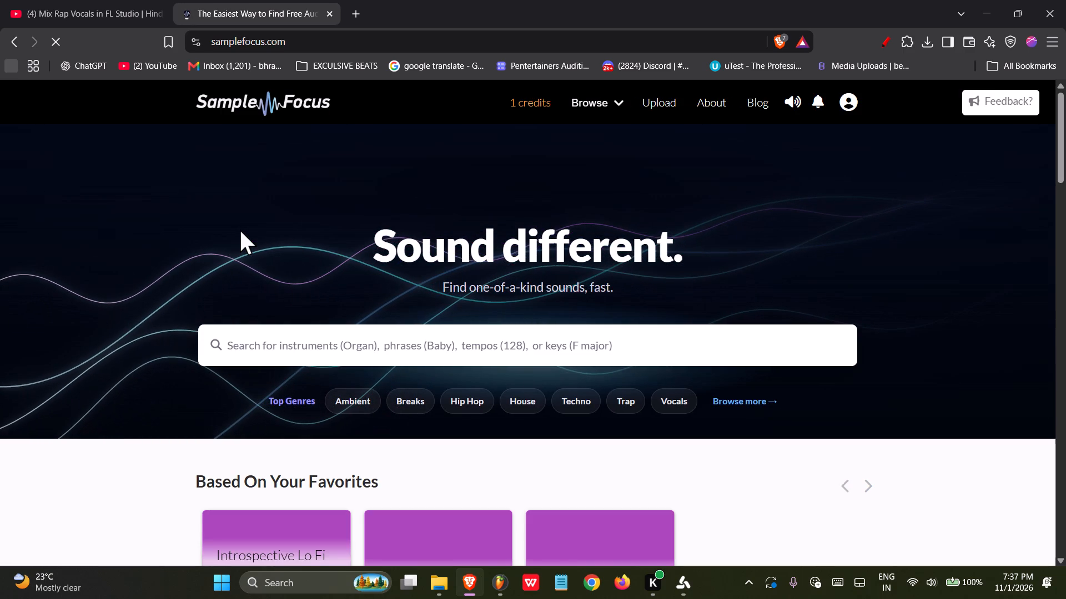
Search Sample Focus for "jay z 808s".
left_click(305, 363)
key("j")
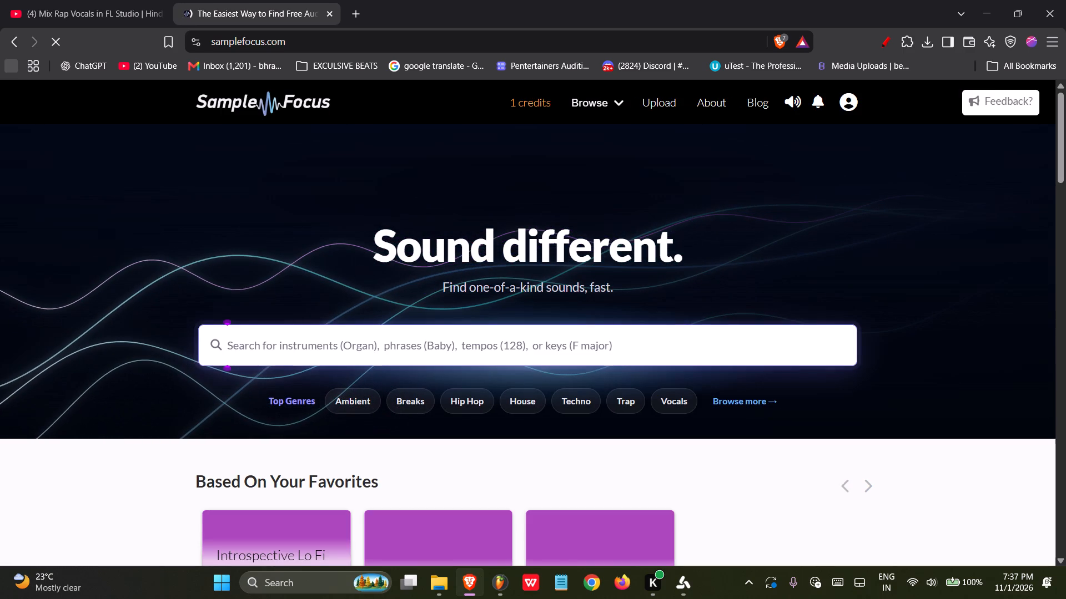
type("ay z")
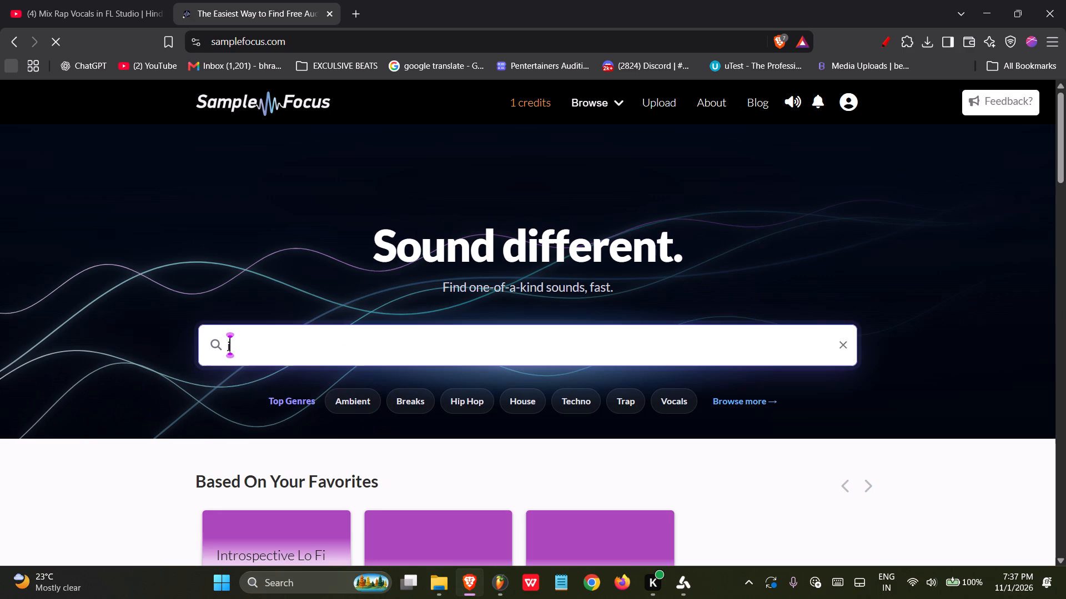
key("space")
type("808")
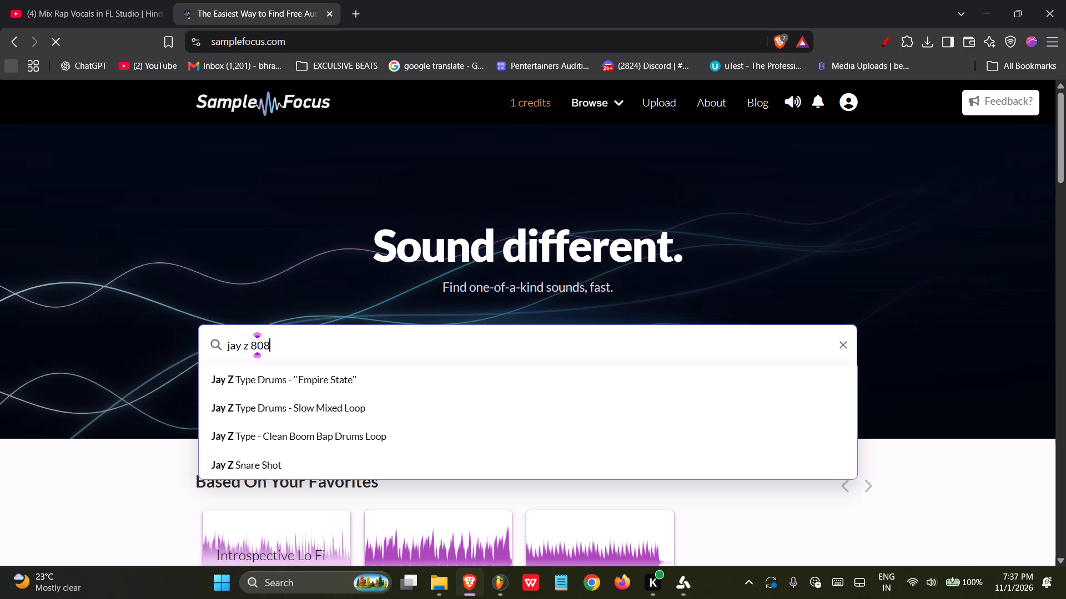
key("s")
key("Return")
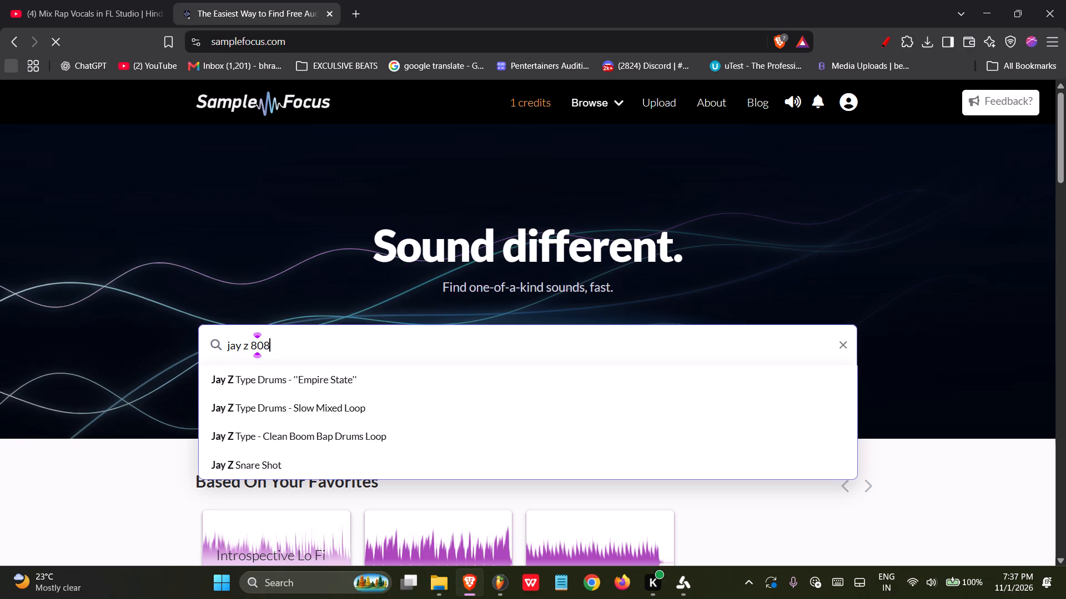